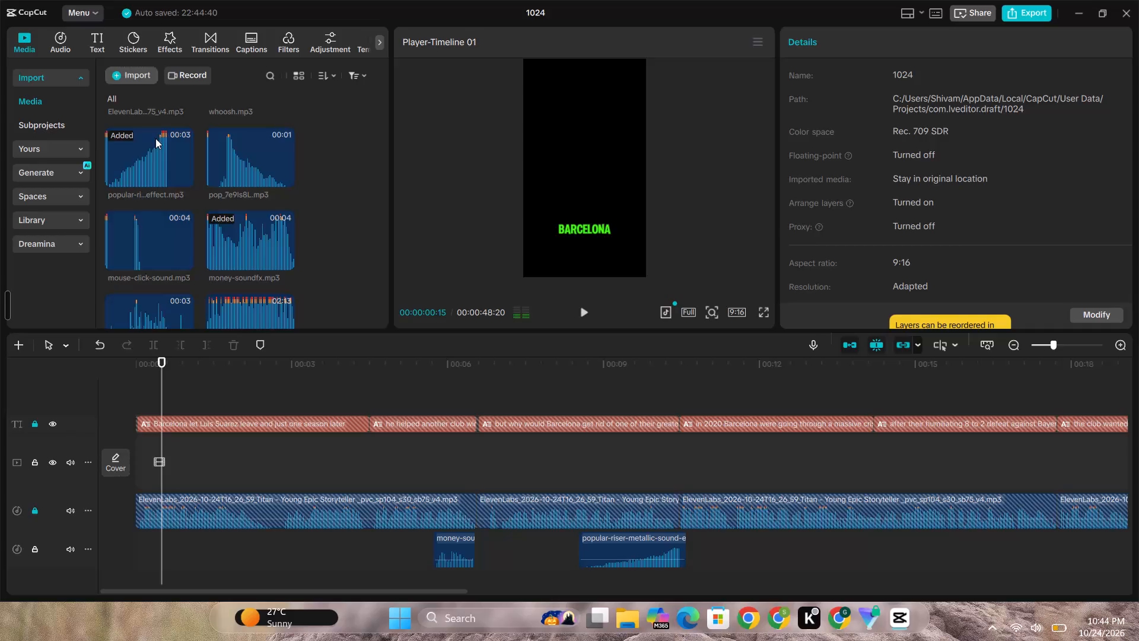
Browse the imported images and place Luis_Suarez_FCB_2014.jpg at the start of the main video track.
{"action": "scroll", "coordinate": [192, 229], "scroll_direction": "down", "scroll_amount": 5}
{"action": "scroll", "coordinate": [195, 171], "scroll_direction": "up", "scroll_amount": 2}
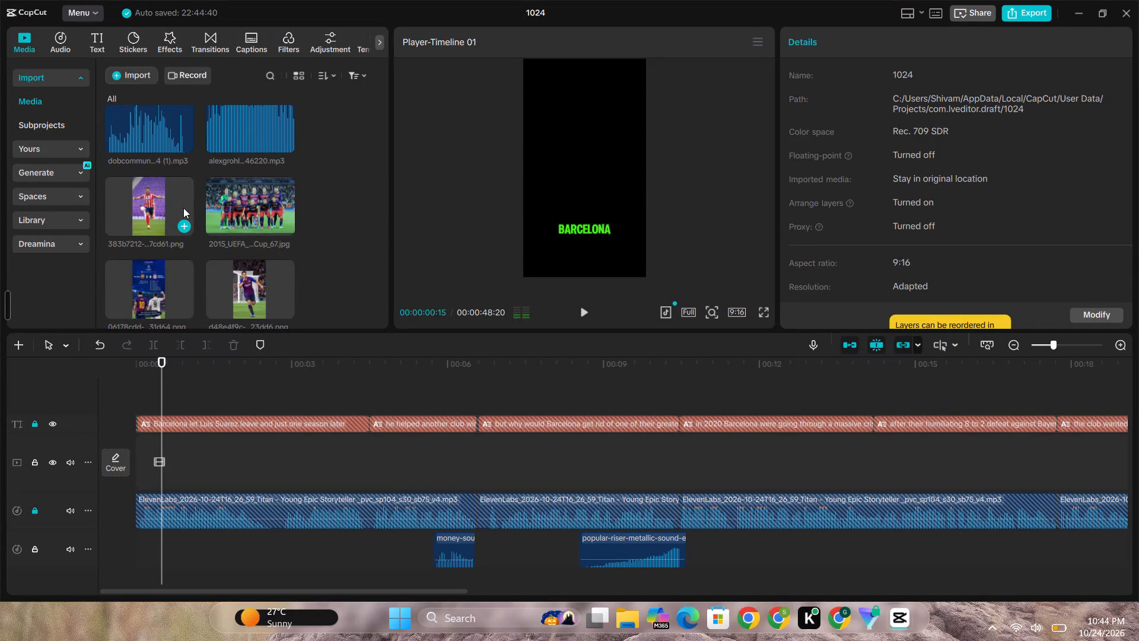
{"action": "scroll", "coordinate": [183, 208], "scroll_direction": "down", "scroll_amount": 1}
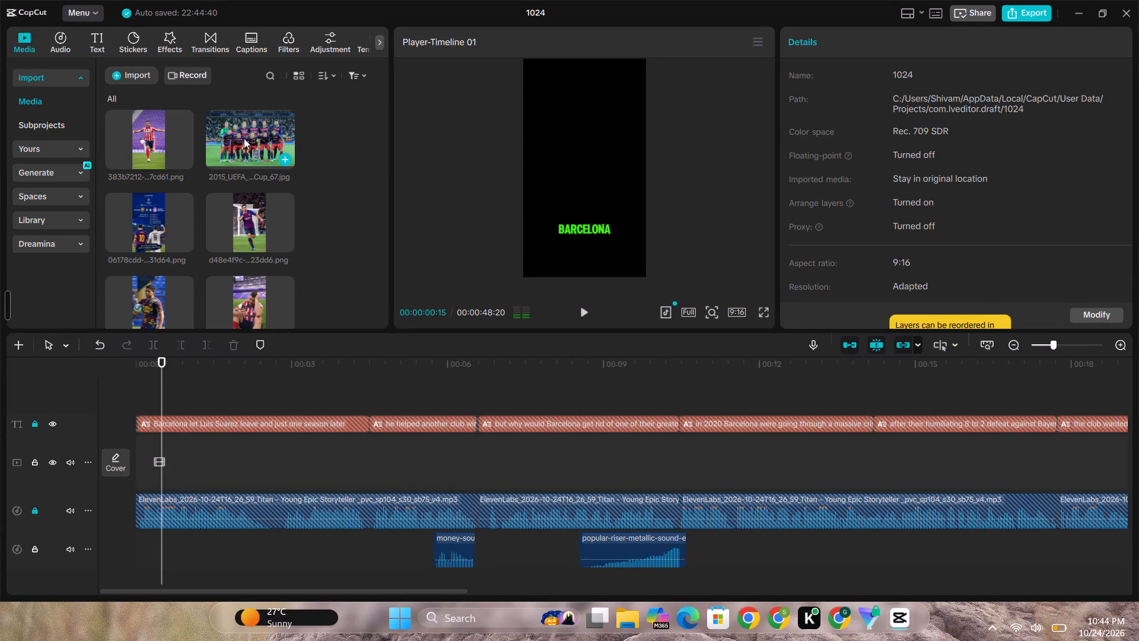
{"action": "left_click", "coordinate": [248, 218]}
{"action": "left_click", "coordinate": [254, 138]}
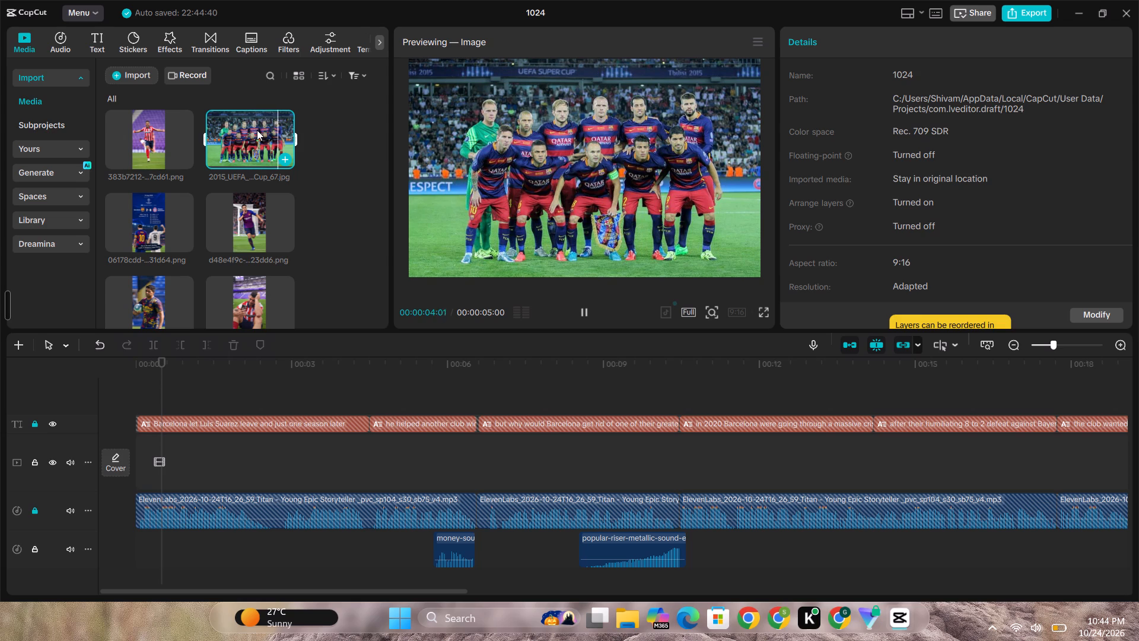
{"action": "scroll", "coordinate": [237, 236], "scroll_direction": "down", "scroll_amount": 2}
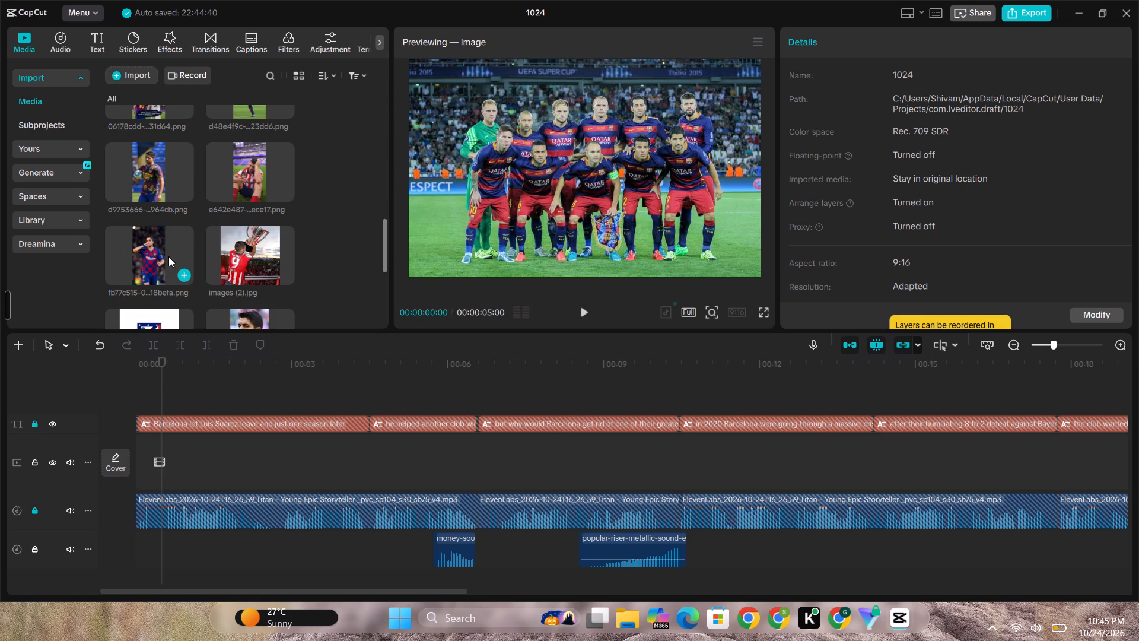
{"action": "scroll", "coordinate": [168, 256], "scroll_direction": "down", "scroll_amount": 1}
{"action": "left_click", "coordinate": [148, 198]}
{"action": "scroll", "coordinate": [187, 171], "scroll_direction": "down", "scroll_amount": 3}
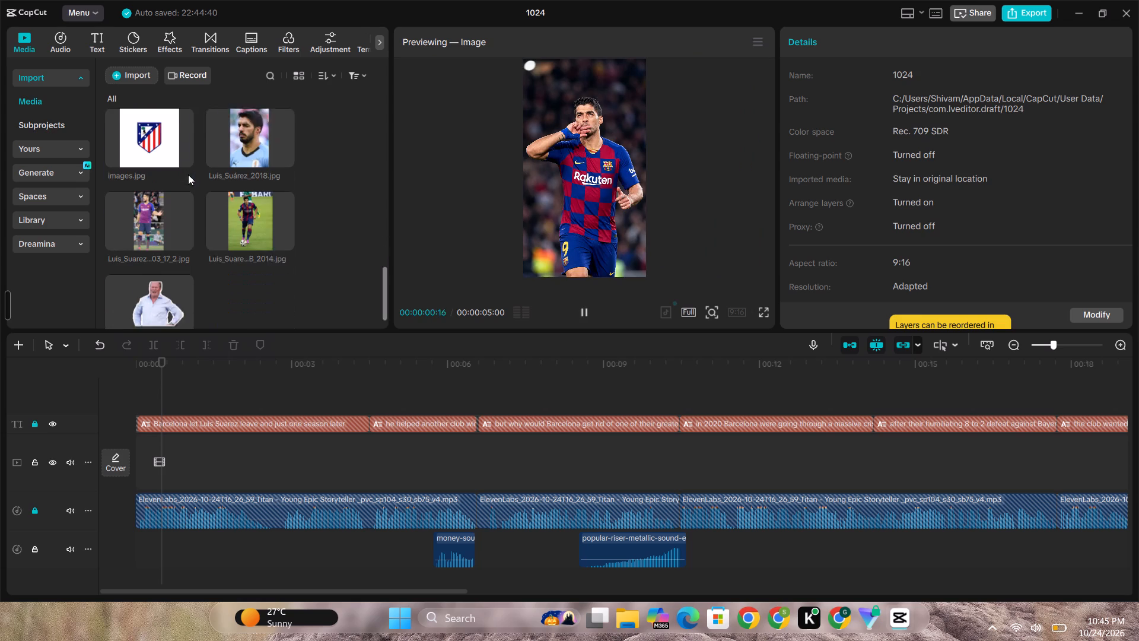
{"action": "scroll", "coordinate": [188, 174], "scroll_direction": "down", "scroll_amount": 2}
{"action": "left_click", "coordinate": [234, 193]}
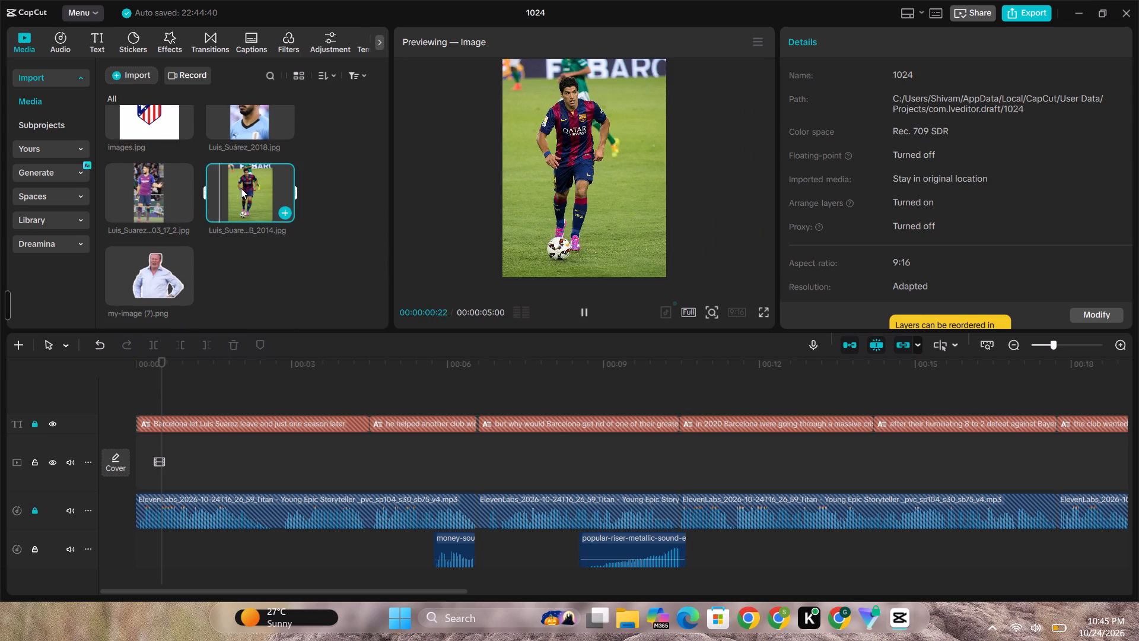
{"action": "left_click_drag", "start_coordinate": [250, 188], "coordinate": [177, 465]}
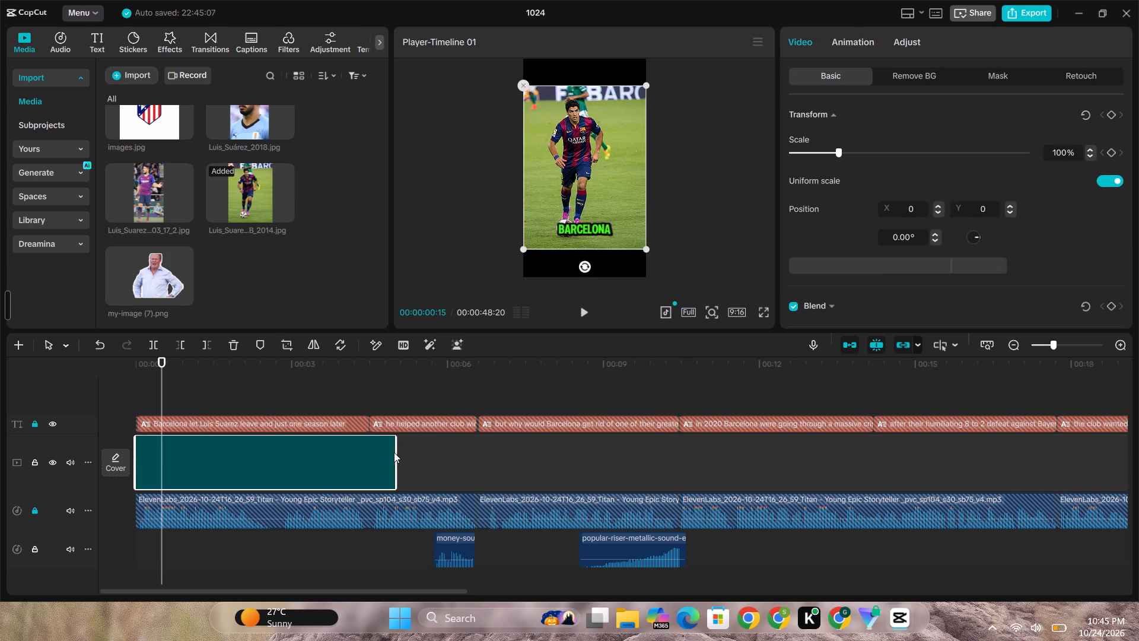
Enlarge the Suarez image to about 125% and shift it horizontally to about X 163 in the frame.
{"action": "left_click_drag", "start_coordinate": [650, 249], "coordinate": [684, 268]}
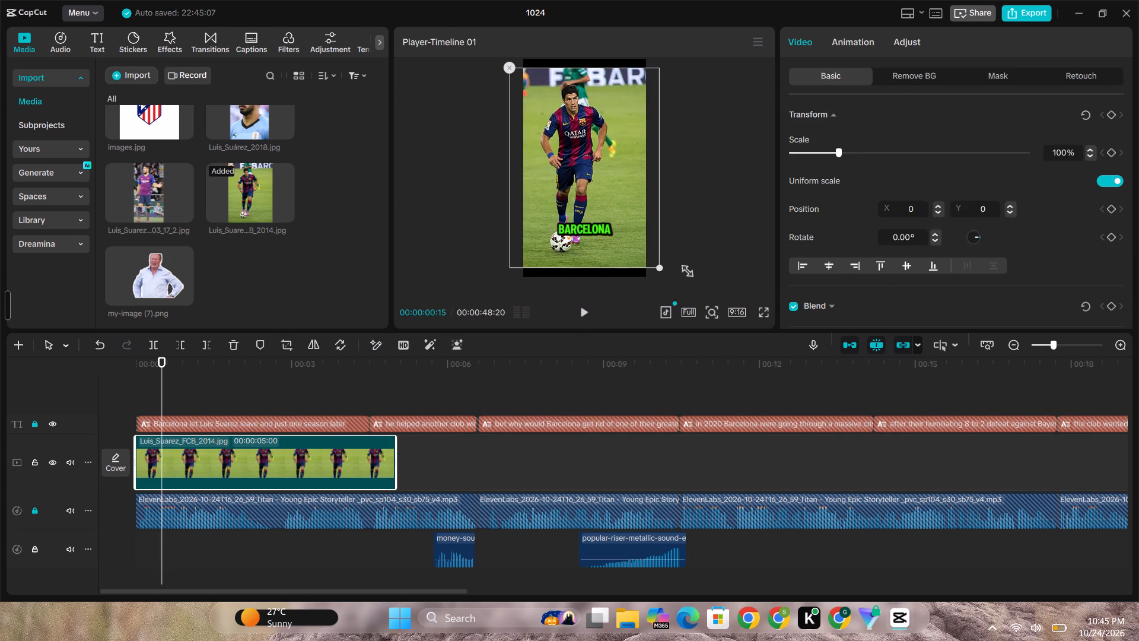
{"action": "left_click_drag", "start_coordinate": [684, 268], "coordinate": [688, 271]}
{"action": "left_click_drag", "start_coordinate": [628, 186], "coordinate": [638, 186]}
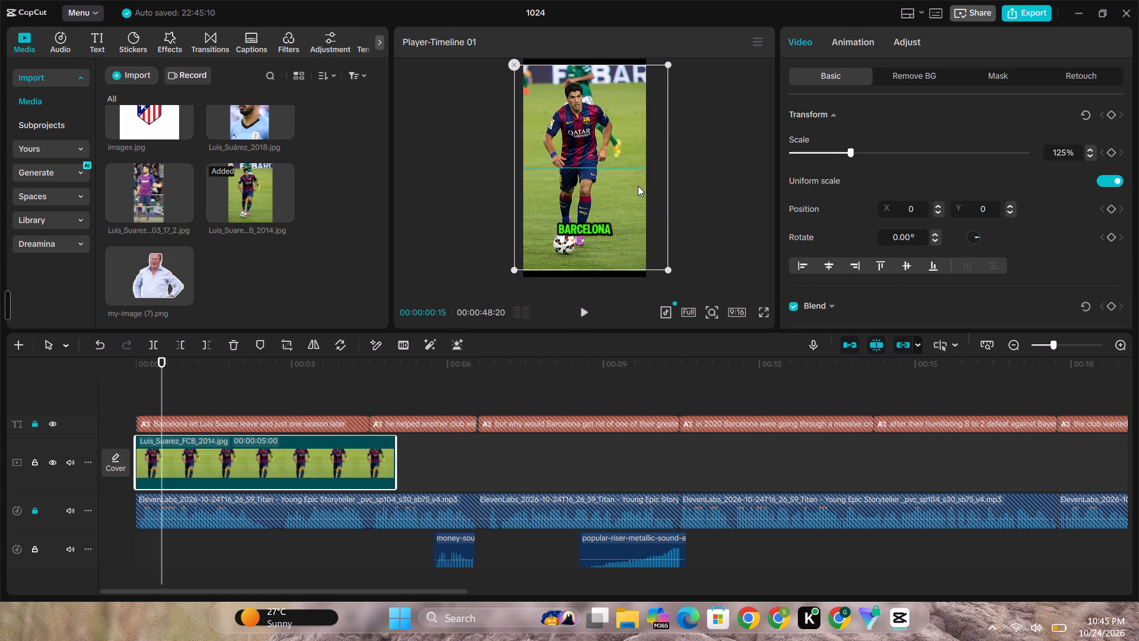
{"action": "left_click_drag", "start_coordinate": [638, 186], "coordinate": [640, 187]}
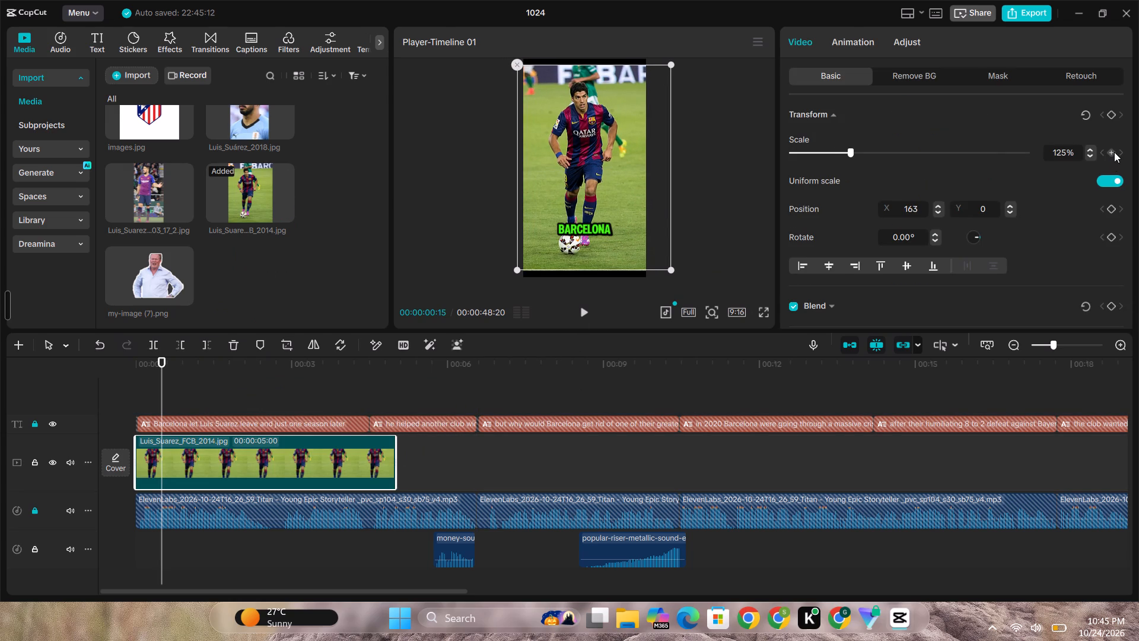
Add a scale keyframe at 00:00:00:00 on the Suarez image clip.
{"action": "left_click", "coordinate": [136, 401]}
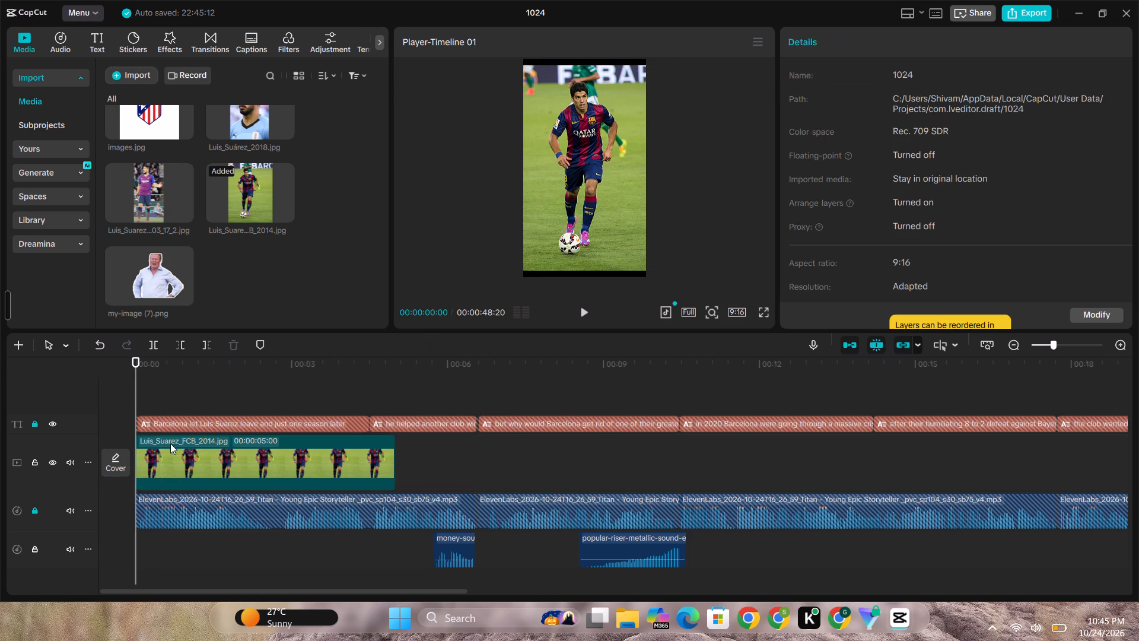
{"action": "left_click", "coordinate": [182, 452]}
{"action": "left_click", "coordinate": [1113, 153]}
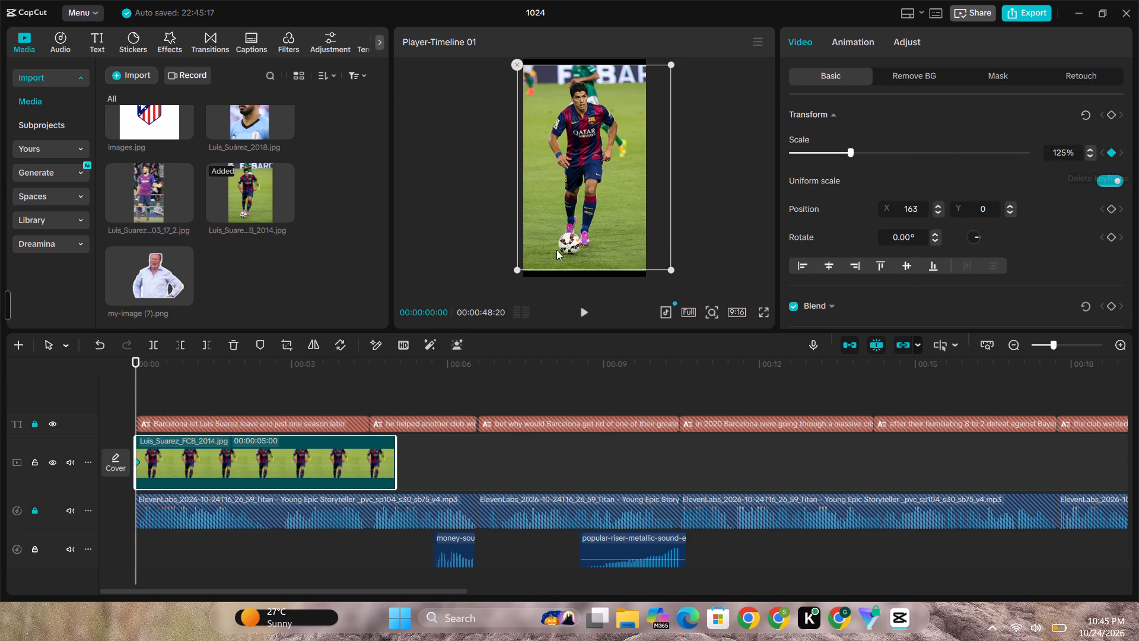
Play the opening clip against the narration into the second caption and look through the media for a follow-up image.
{"action": "key", "text": "space"}
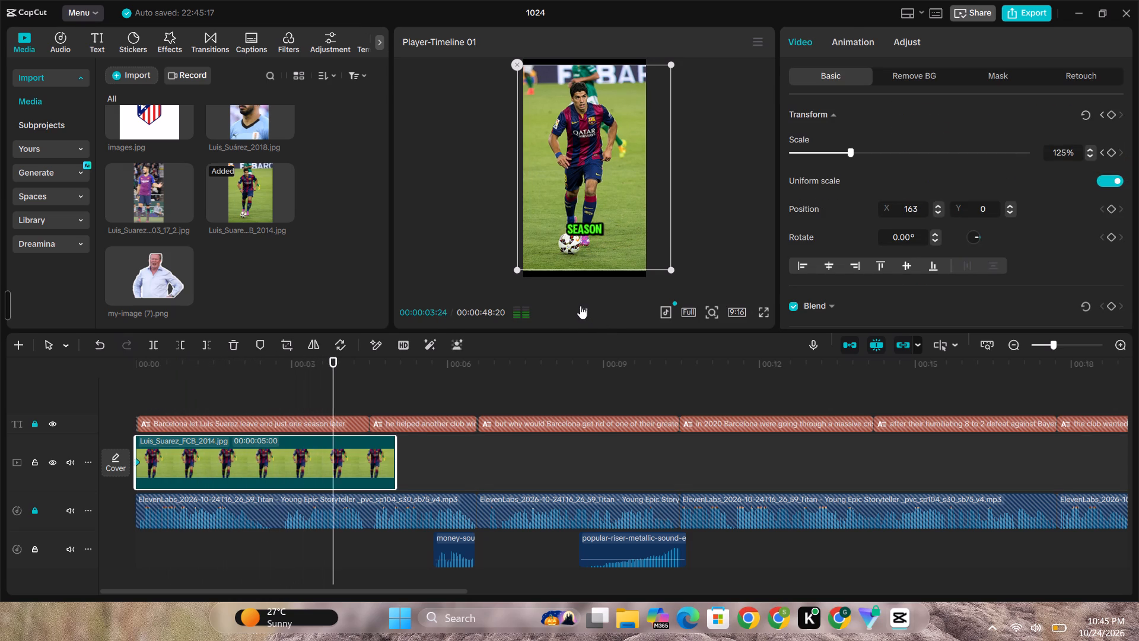
{"action": "left_click", "coordinate": [578, 306]}
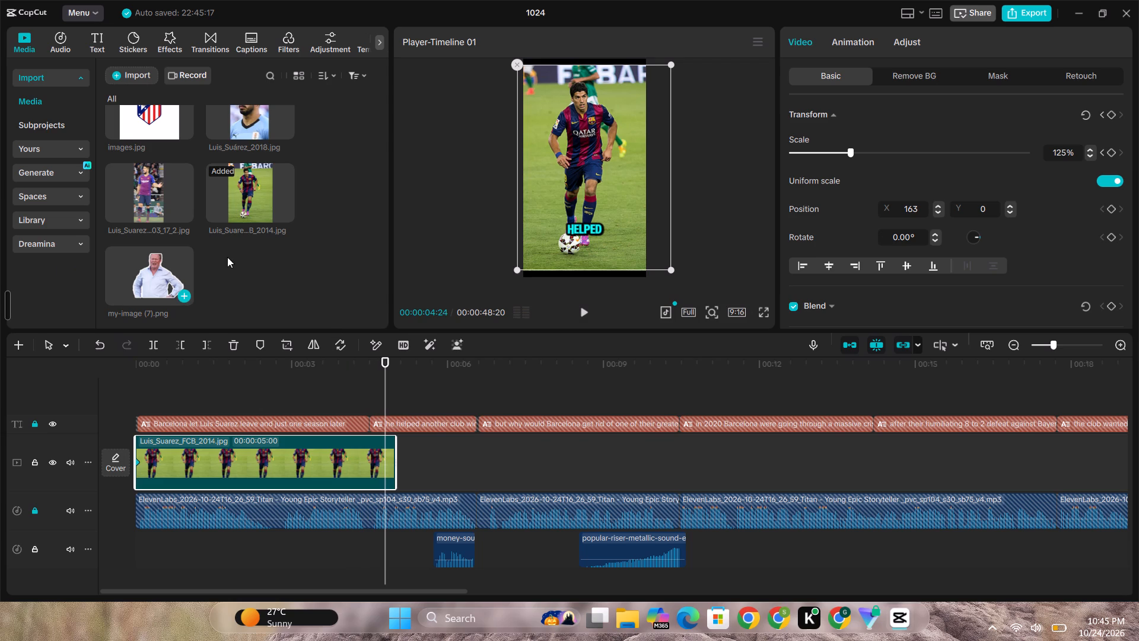
{"action": "scroll", "coordinate": [227, 257], "scroll_direction": "up", "scroll_amount": 4}
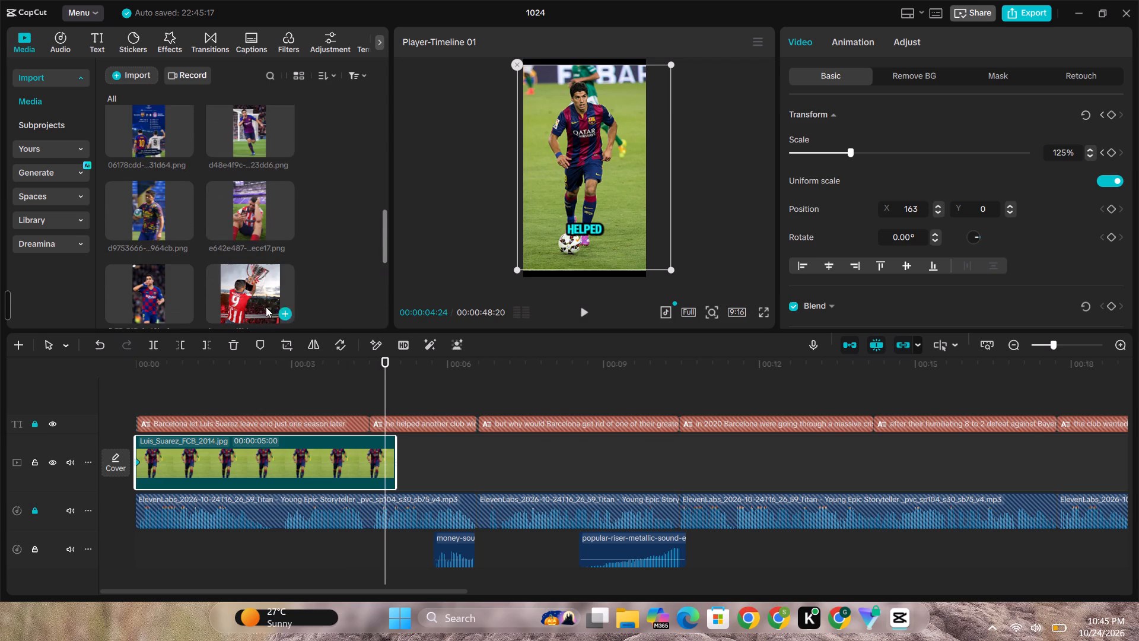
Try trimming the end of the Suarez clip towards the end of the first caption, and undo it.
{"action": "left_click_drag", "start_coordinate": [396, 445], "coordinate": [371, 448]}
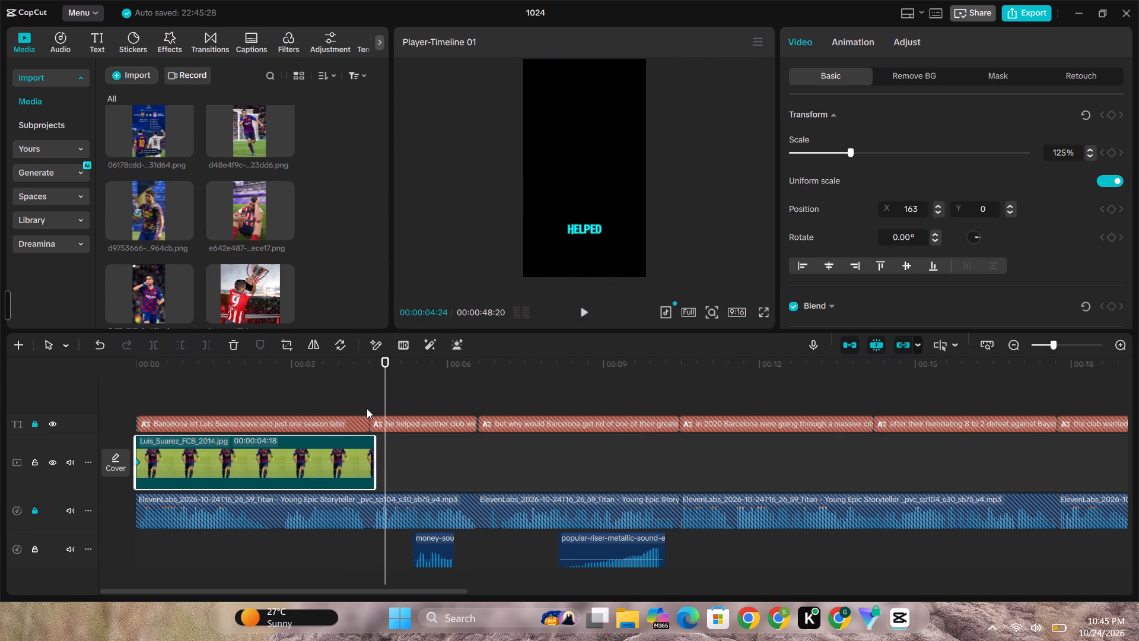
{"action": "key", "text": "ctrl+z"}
Trim the Suarez clip to 00:00:04:15 at the first caption's end, keeping the sound-effects track locked only during the trim.
{"action": "left_click", "coordinate": [397, 458]}
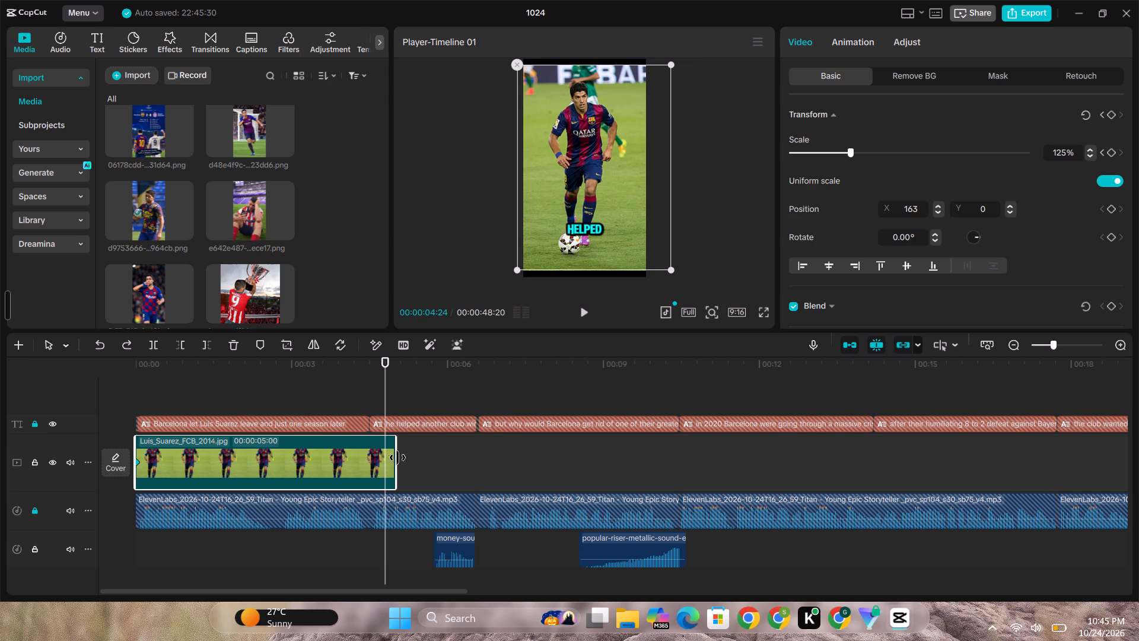
{"action": "left_click", "coordinate": [37, 545]}
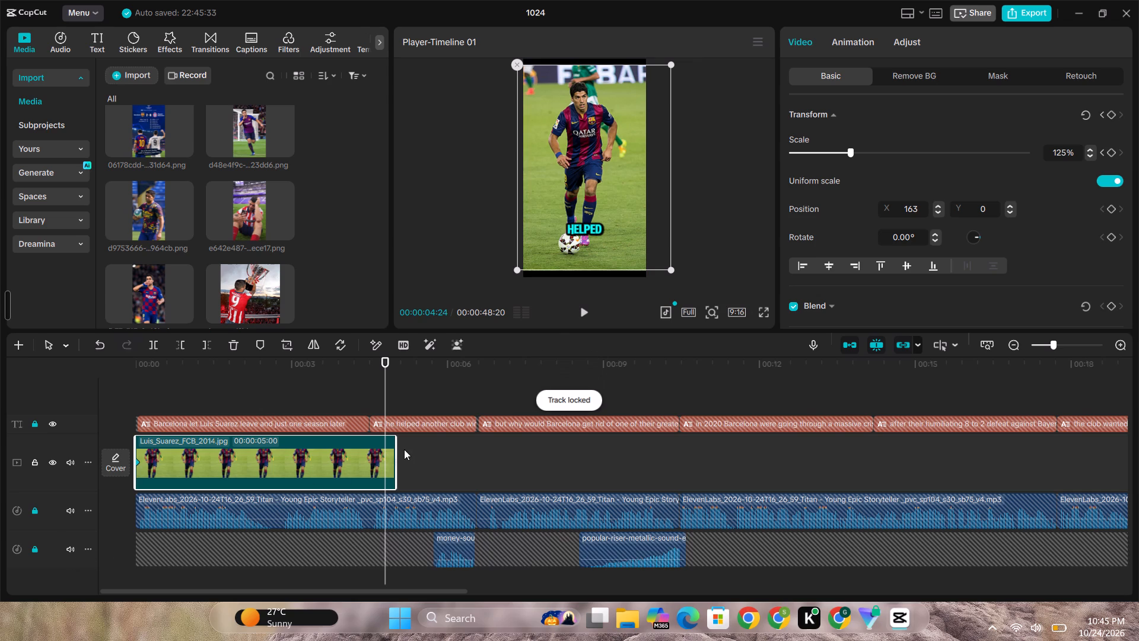
{"action": "left_click_drag", "start_coordinate": [399, 449], "coordinate": [371, 450]}
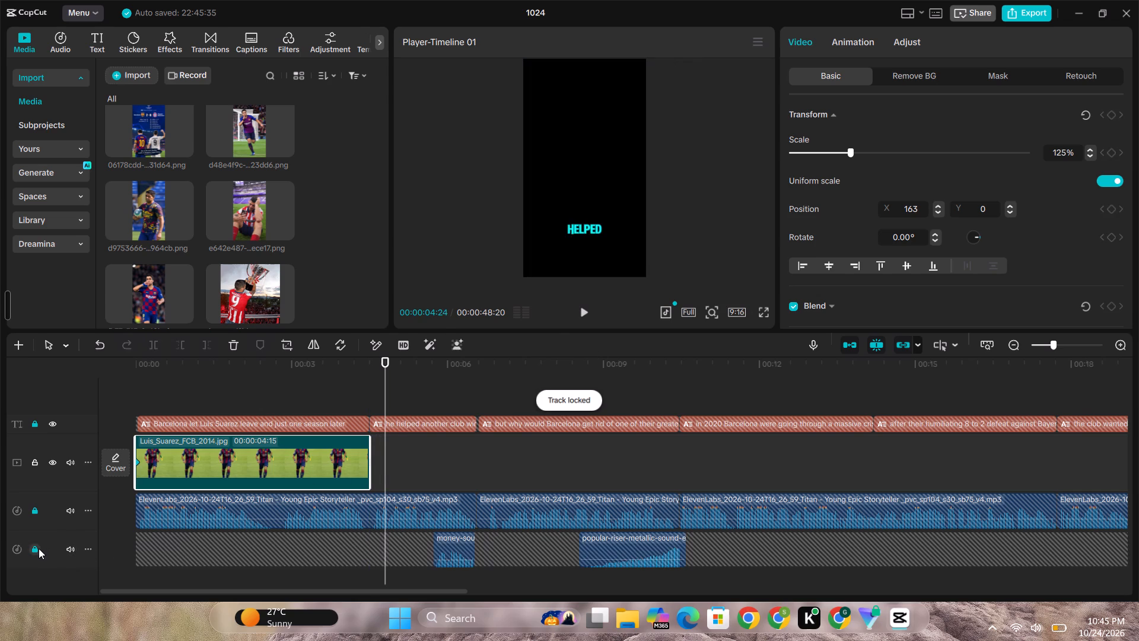
{"action": "left_click", "coordinate": [39, 548]}
Add a second scale keyframe of 132% at the end of the Suarez clip for a slow zoom-in.
{"action": "left_click", "coordinate": [365, 405]}
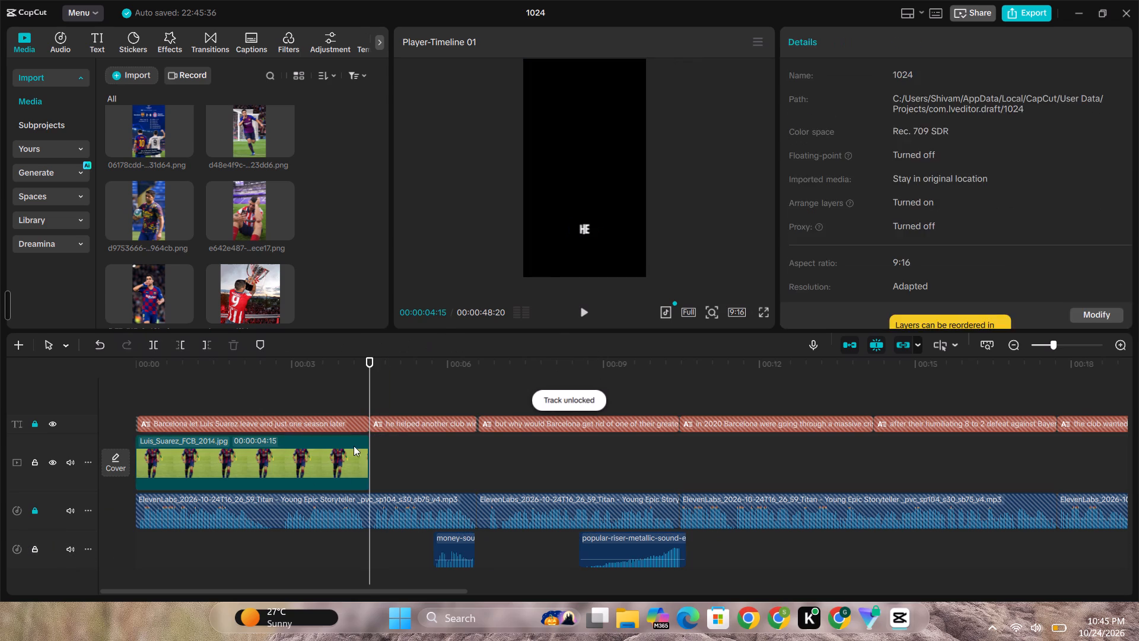
{"action": "left_click", "coordinate": [348, 462]}
{"action": "left_click", "coordinate": [852, 151]}
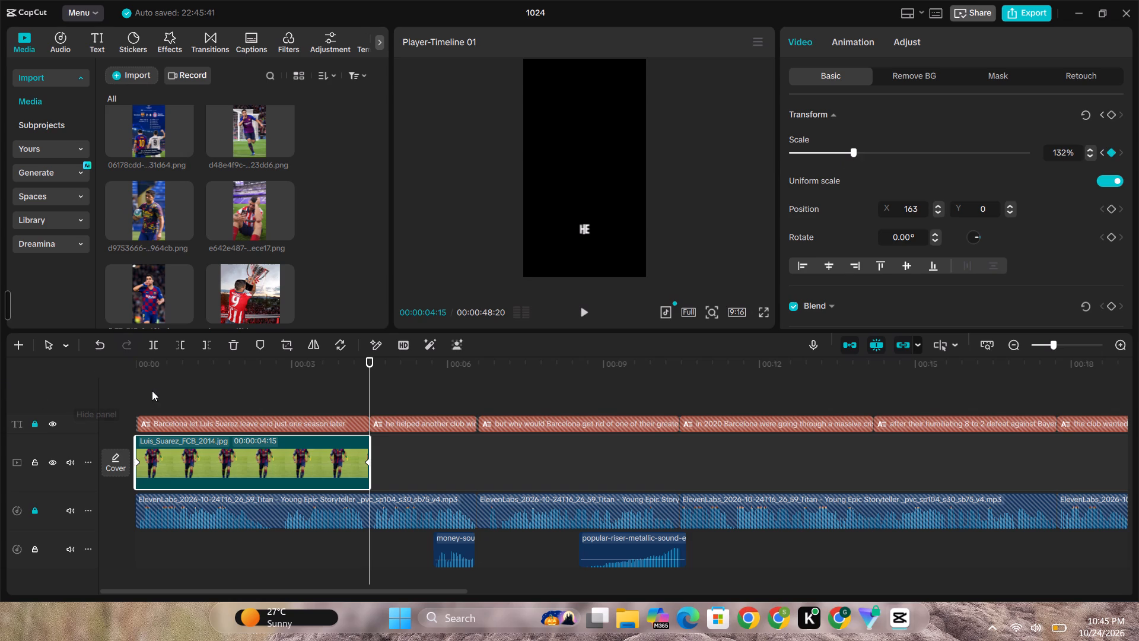
Play the opening clip from the start, partly in full screen, to review the zoom.
{"action": "left_click", "coordinate": [138, 399]}
{"action": "key", "text": "space"}
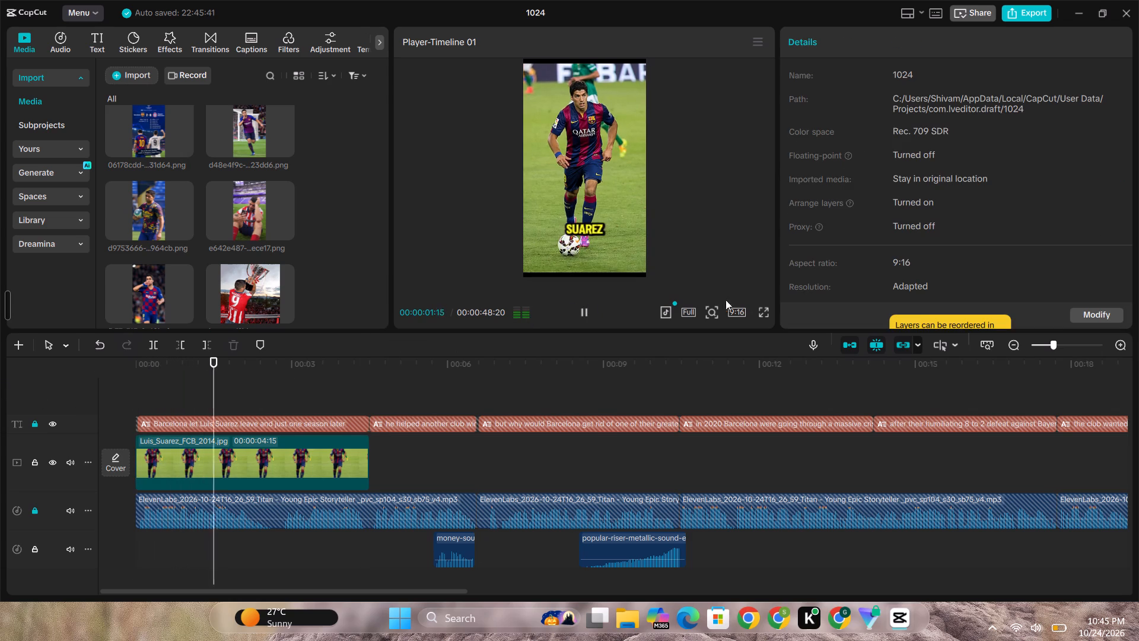
{"action": "left_click", "coordinate": [763, 311]}
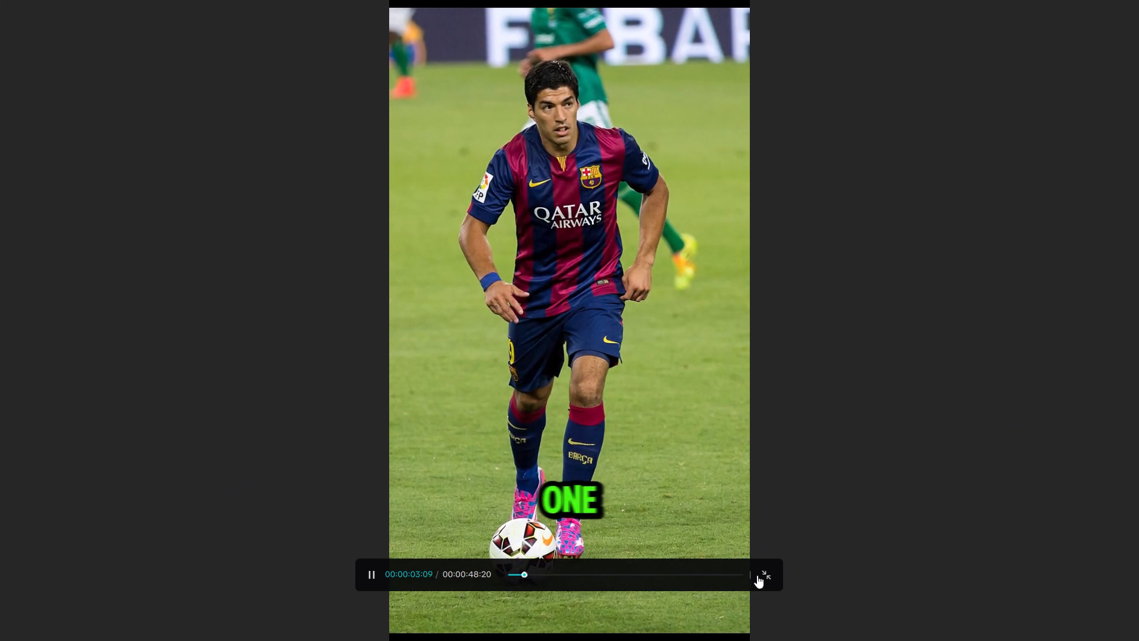
{"action": "left_click", "coordinate": [774, 581]}
{"action": "left_click", "coordinate": [584, 317]}
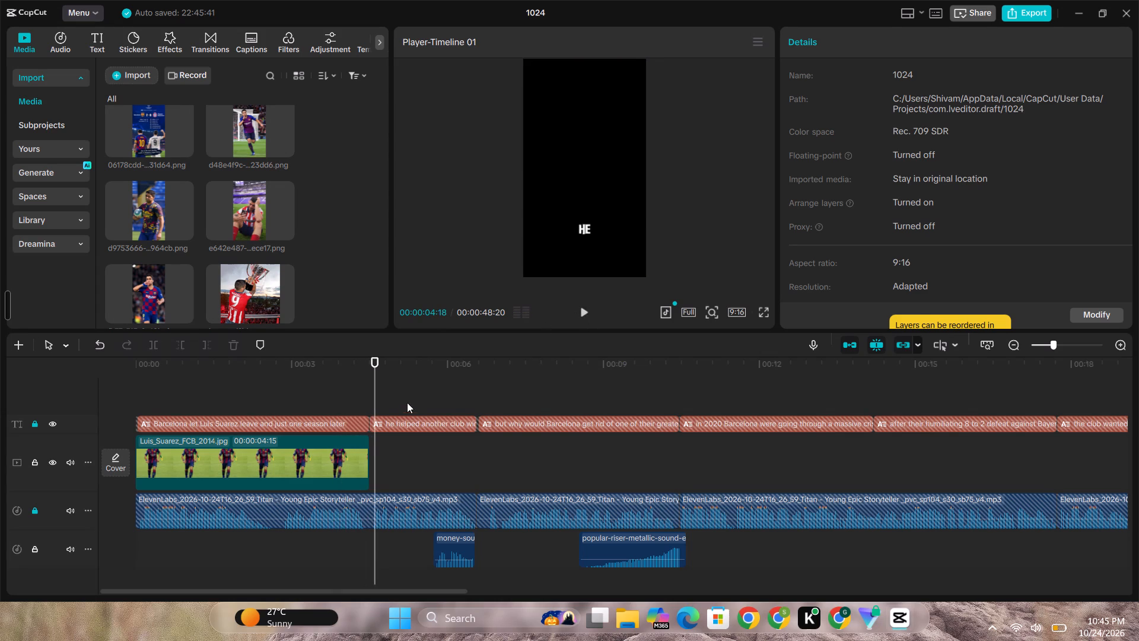
Place the playhead near the end of the first clip, lock the main video track and unlock the caption track.
{"action": "left_click", "coordinate": [346, 459]}
{"action": "left_click", "coordinate": [352, 388]}
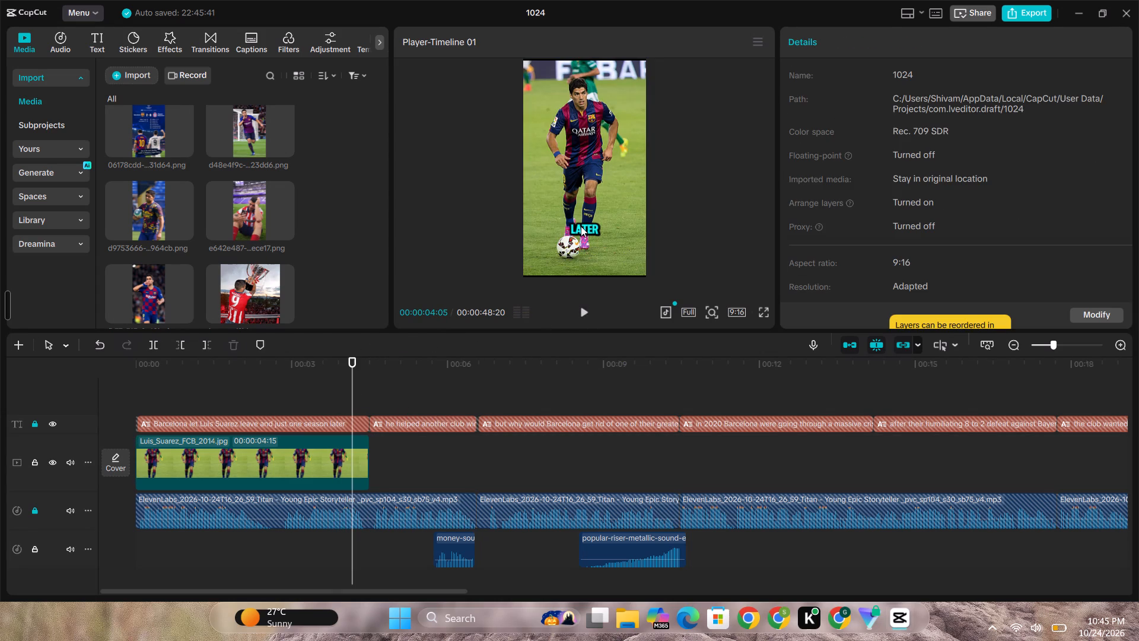
{"action": "left_click", "coordinate": [581, 226]}
{"action": "left_click", "coordinate": [587, 224]}
{"action": "left_click", "coordinate": [751, 218]}
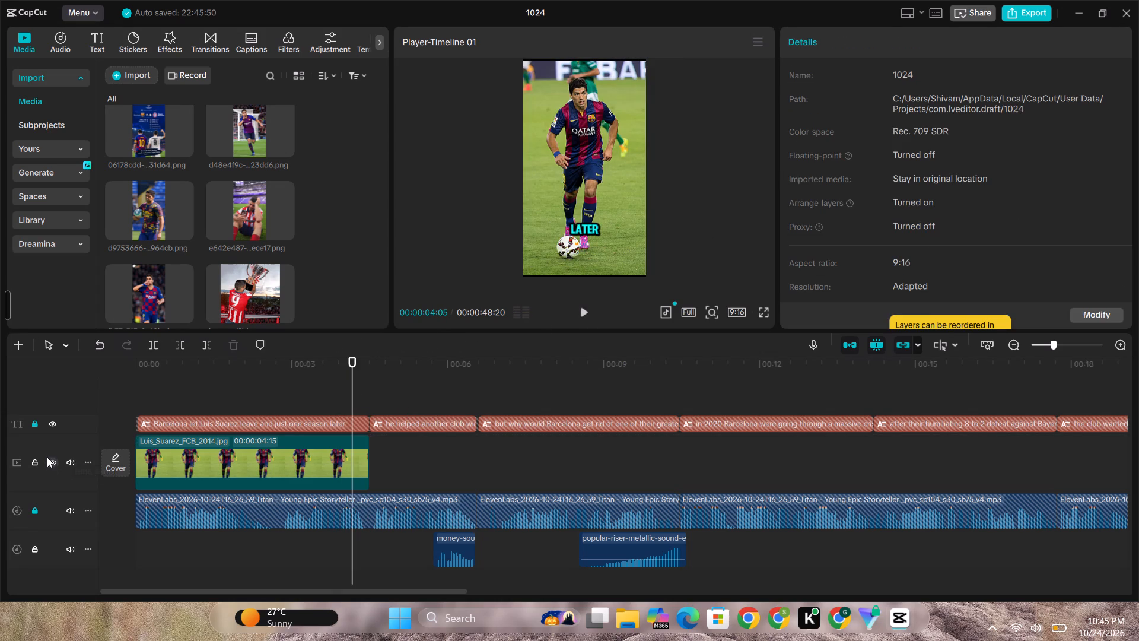
{"action": "left_click", "coordinate": [36, 459]}
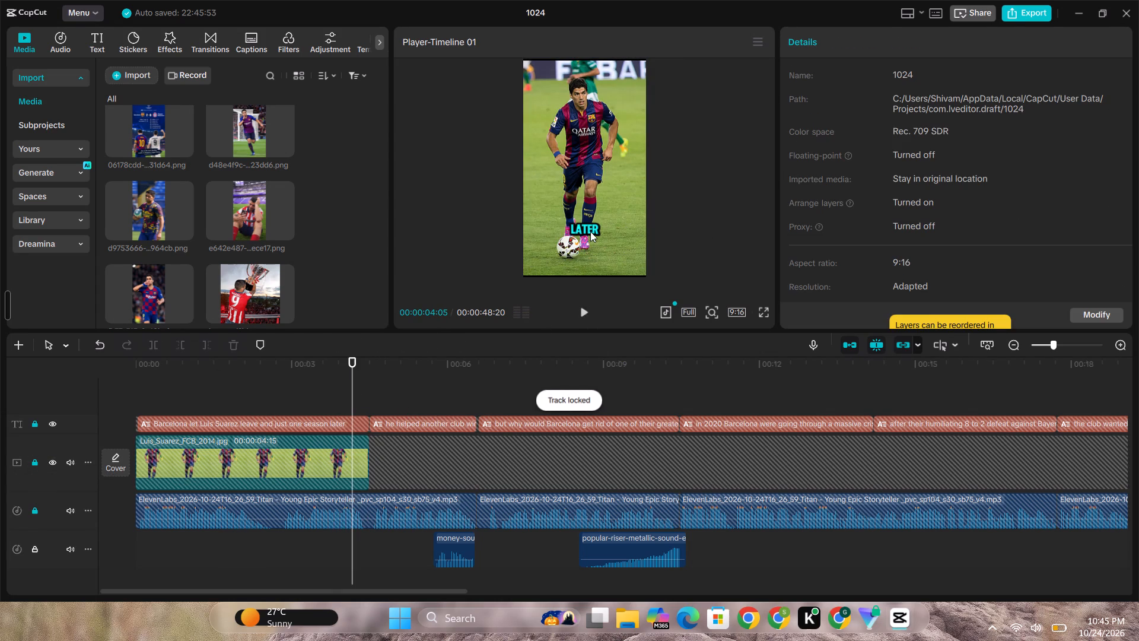
{"action": "double_click", "coordinate": [590, 231]}
{"action": "left_click", "coordinate": [37, 424]}
Move the captions up from the lower part of the video frame to its centre.
{"action": "left_click", "coordinate": [586, 227]}
{"action": "left_click_drag", "start_coordinate": [588, 230], "coordinate": [594, 185]}
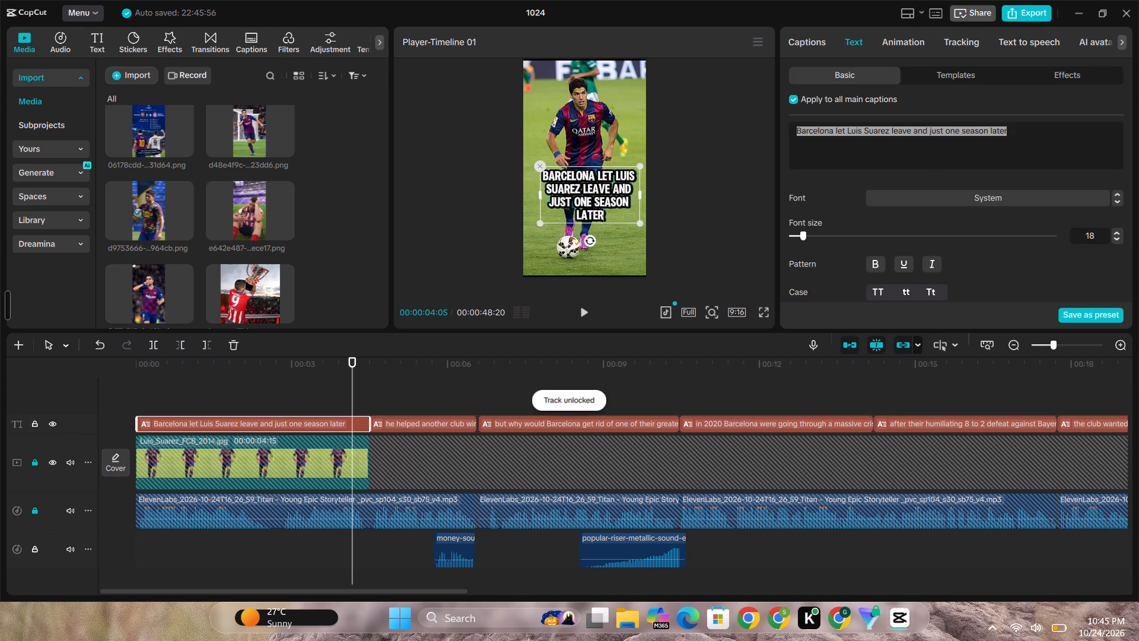
{"action": "left_click_drag", "start_coordinate": [594, 185], "coordinate": [590, 172]}
{"action": "left_click", "coordinate": [588, 166]}
{"action": "left_click", "coordinate": [591, 170]}
{"action": "left_click", "coordinate": [739, 175]}
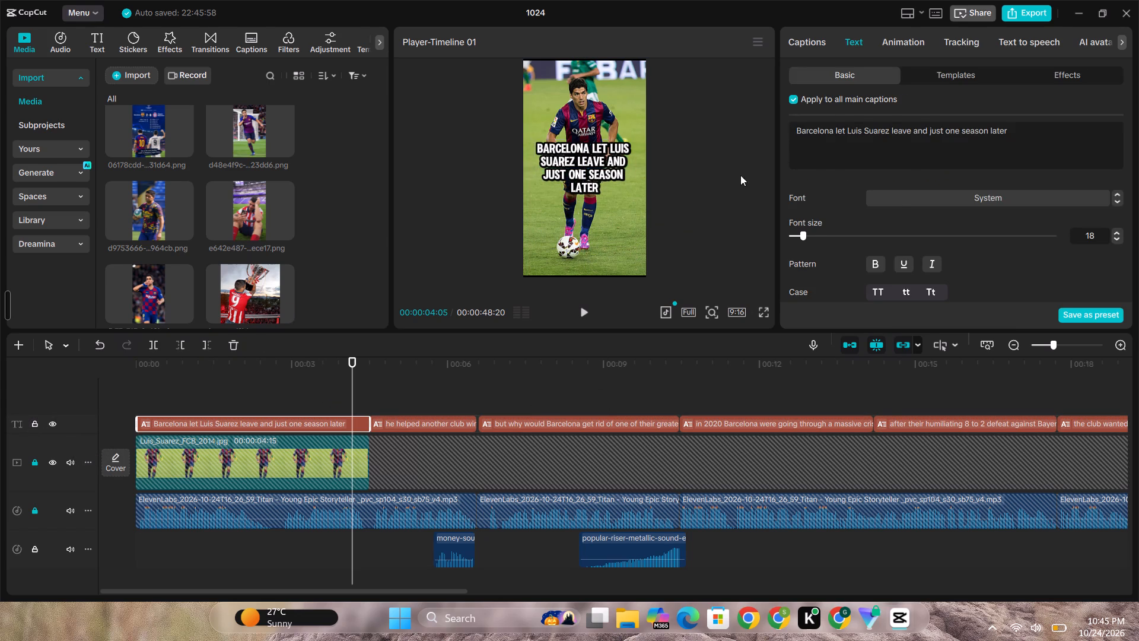
{"action": "left_click", "coordinate": [584, 168]}
{"action": "left_click", "coordinate": [603, 178]}
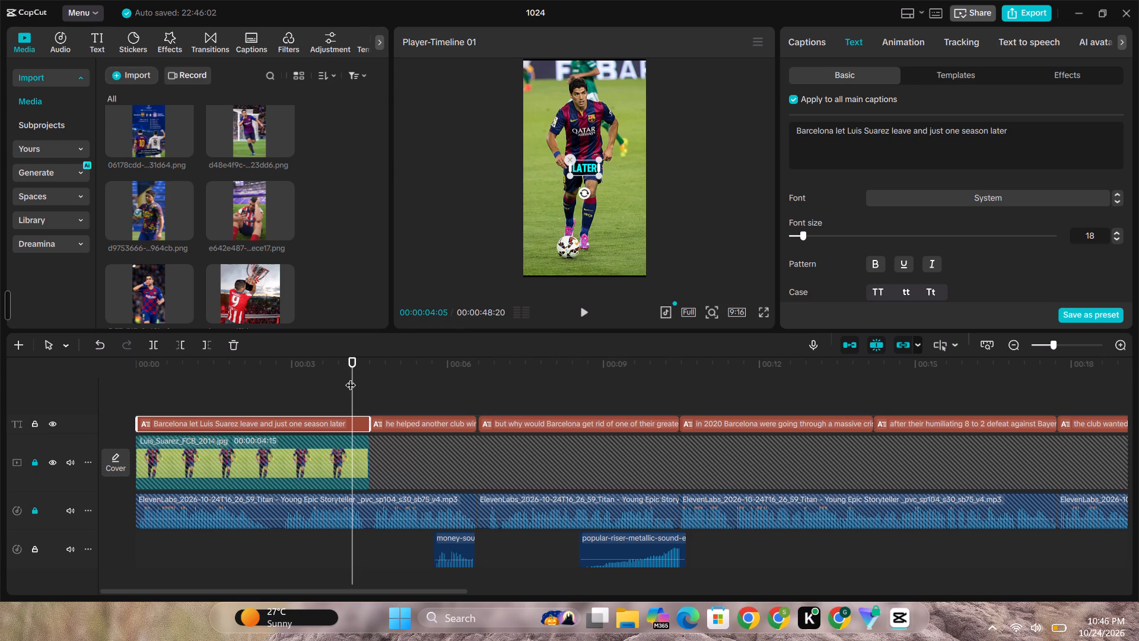
Lock the caption track again and unlock the main video track.
{"action": "left_click", "coordinate": [34, 424]}
{"action": "left_click", "coordinate": [33, 467]}
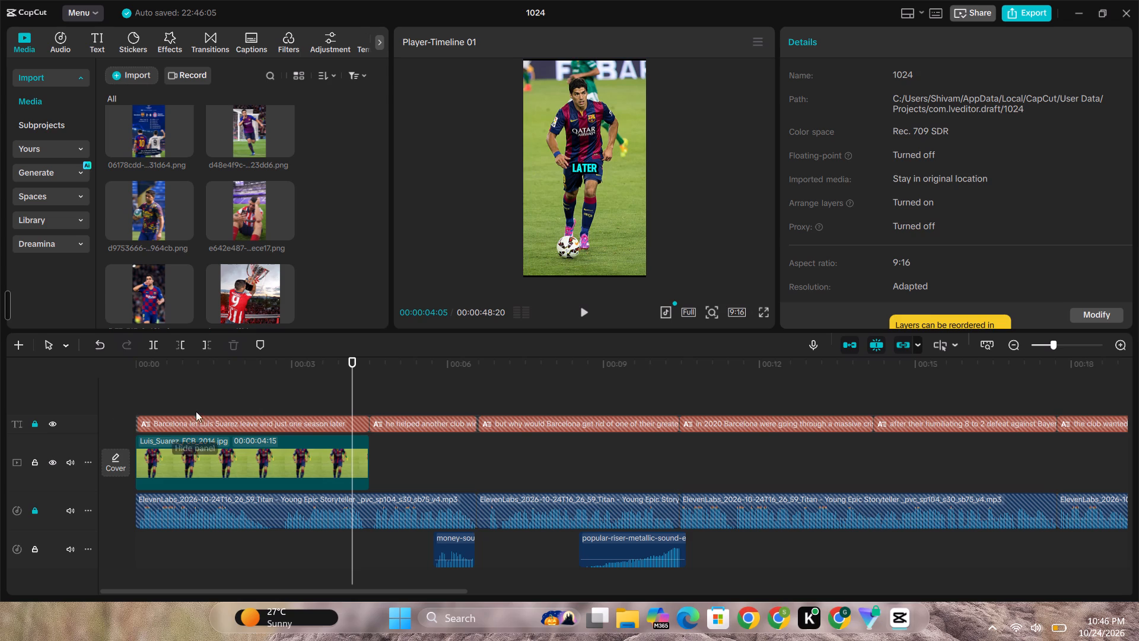
Check the repositioned captions at several points along the first clip.
{"action": "left_click", "coordinate": [254, 397]}
{"action": "left_click", "coordinate": [285, 398]}
{"action": "left_click", "coordinate": [303, 398]}
{"action": "left_click", "coordinate": [342, 396]}
{"action": "left_click", "coordinate": [348, 394]}
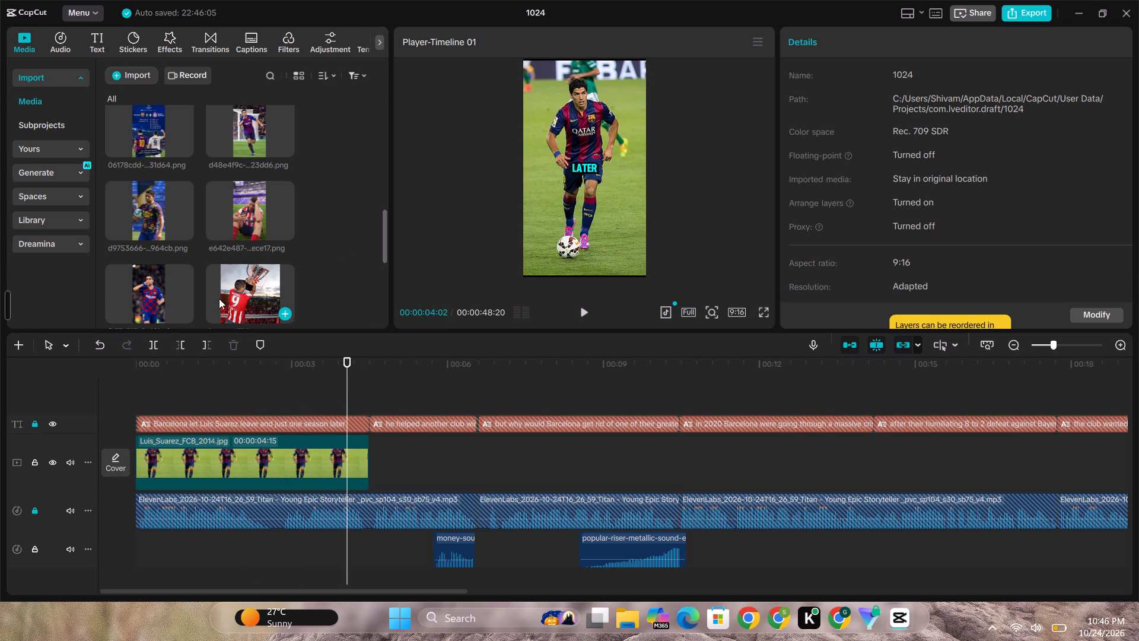
Place the trophy photo images (2).jpg on the main video track directly after the Suarez clip.
{"action": "left_click", "coordinate": [242, 271]}
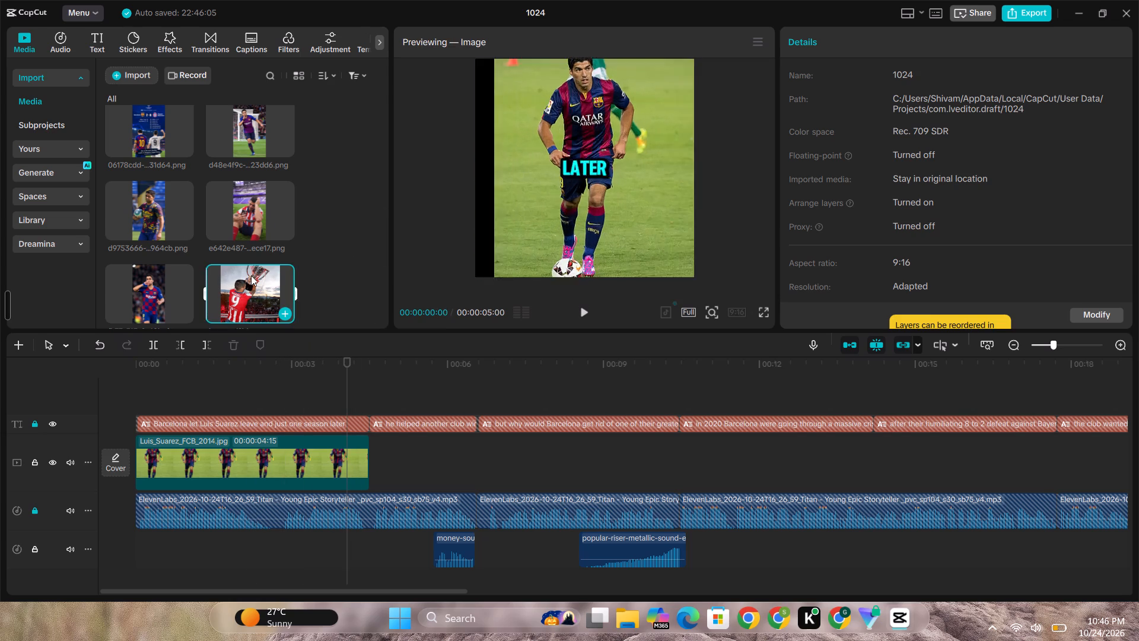
{"action": "left_click_drag", "start_coordinate": [253, 277], "coordinate": [403, 471]}
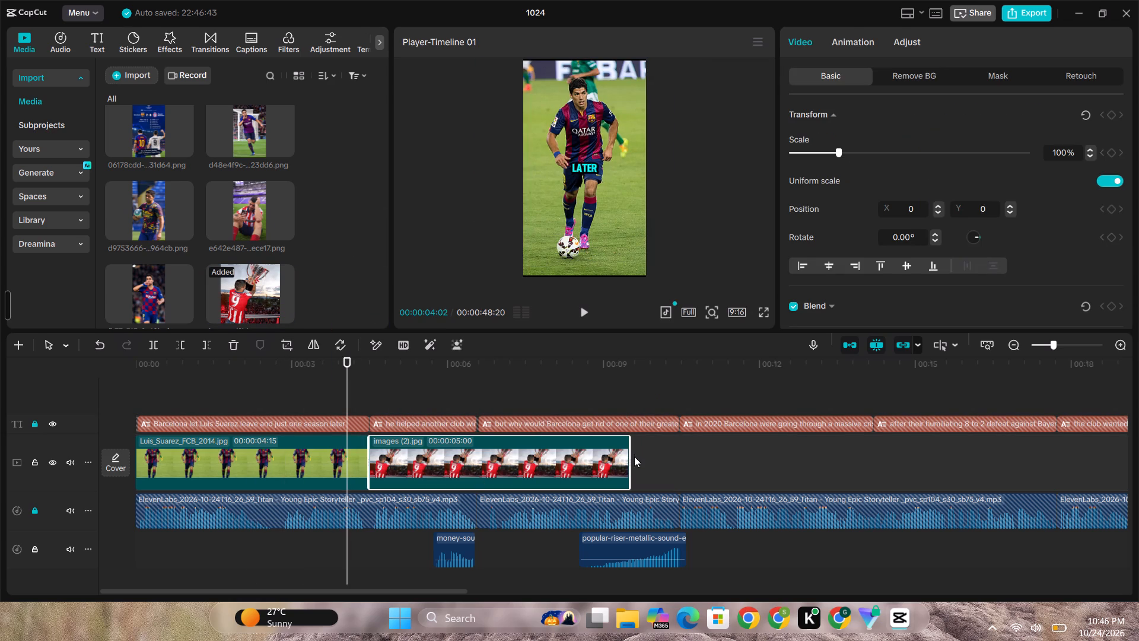
Trim the end of the trophy photo clip images (2).jpg so it lasts 00:00:03:10.
{"action": "left_click_drag", "start_coordinate": [631, 450], "coordinate": [475, 462]}
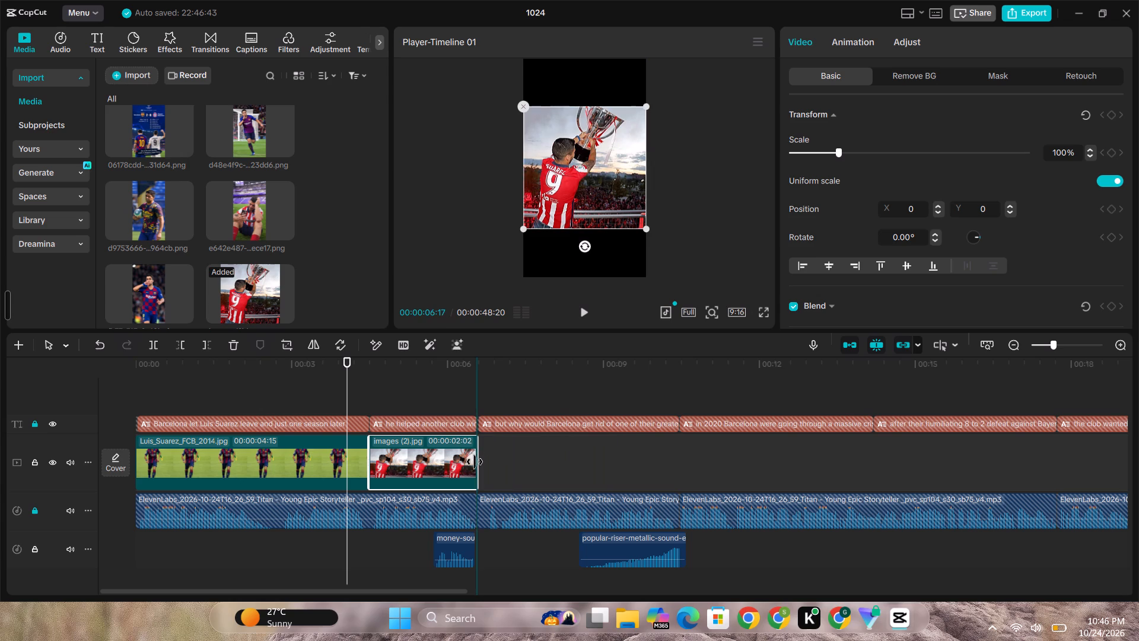
{"action": "left_click_drag", "start_coordinate": [475, 462], "coordinate": [539, 458]}
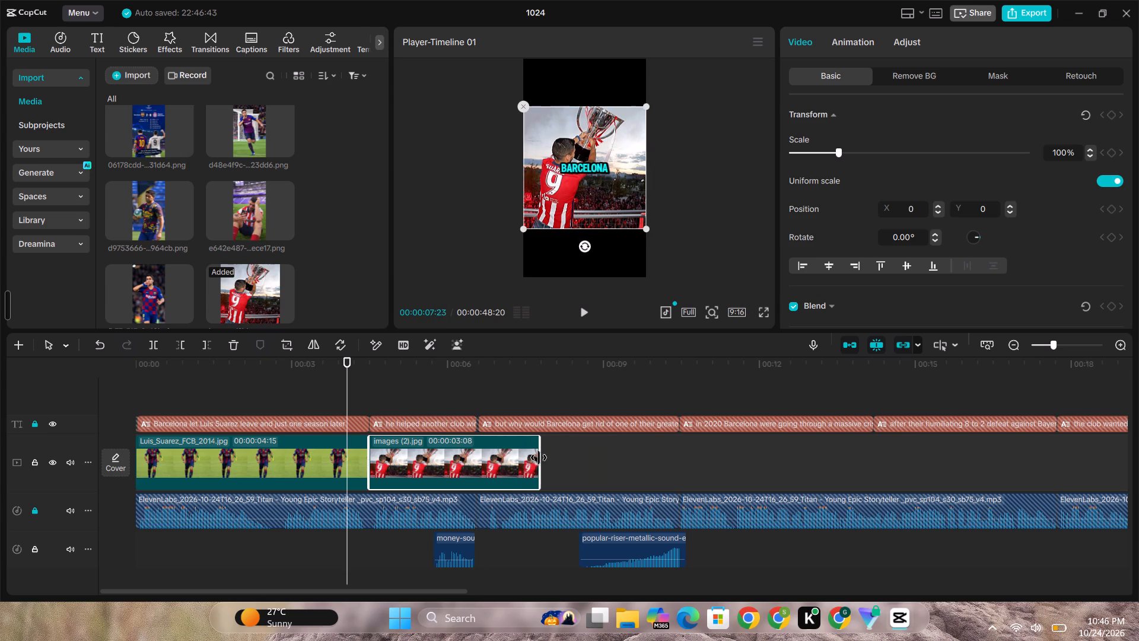
{"action": "left_click_drag", "start_coordinate": [539, 458], "coordinate": [540, 458]}
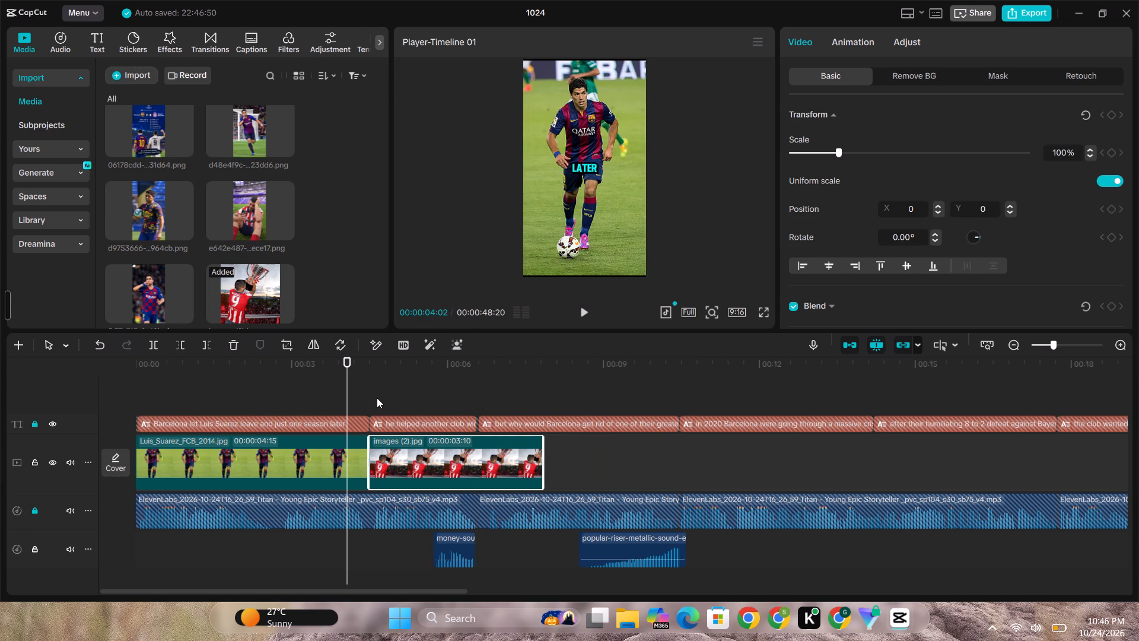
Frame the trophy photo at 132% scale and X position 170, with a scale keyframe at the clip's start.
{"action": "left_click", "coordinate": [373, 404]}
{"action": "left_click", "coordinate": [390, 459]}
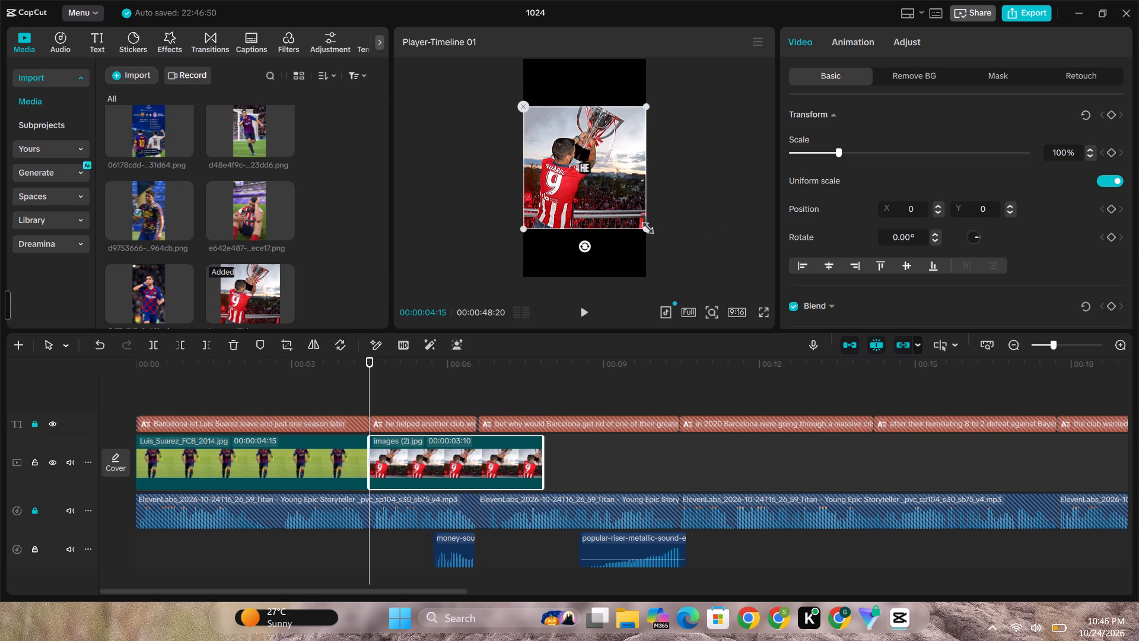
{"action": "left_click_drag", "start_coordinate": [644, 226], "coordinate": [676, 242]}
{"action": "left_click_drag", "start_coordinate": [601, 204], "coordinate": [622, 208]}
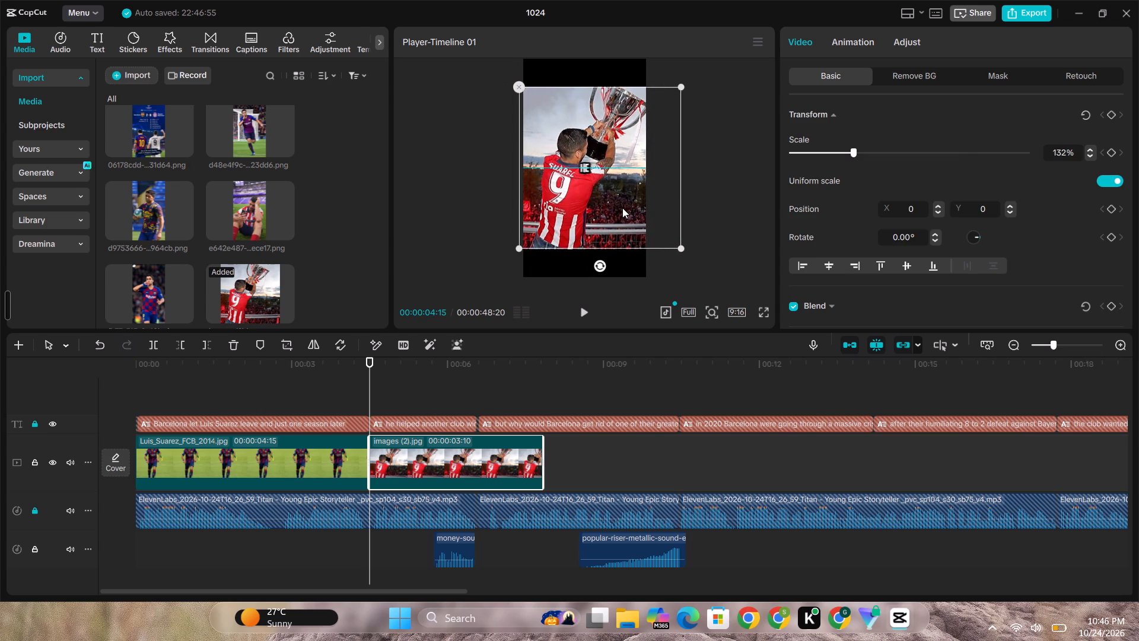
{"action": "left_click_drag", "start_coordinate": [622, 208], "coordinate": [610, 207]}
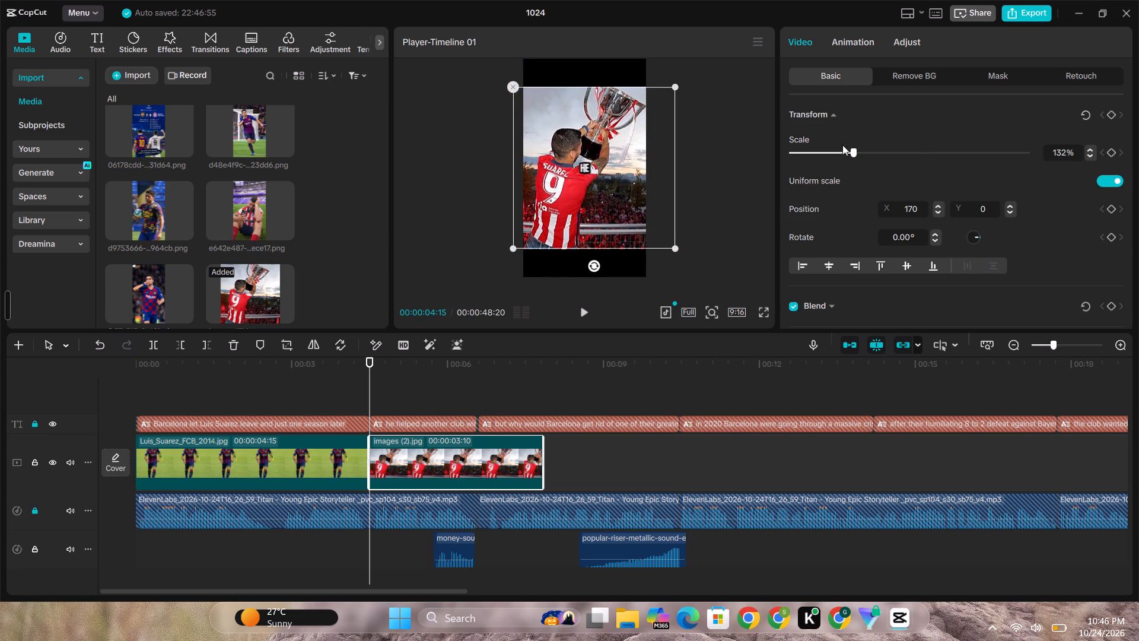
{"action": "left_click", "coordinate": [1115, 149]}
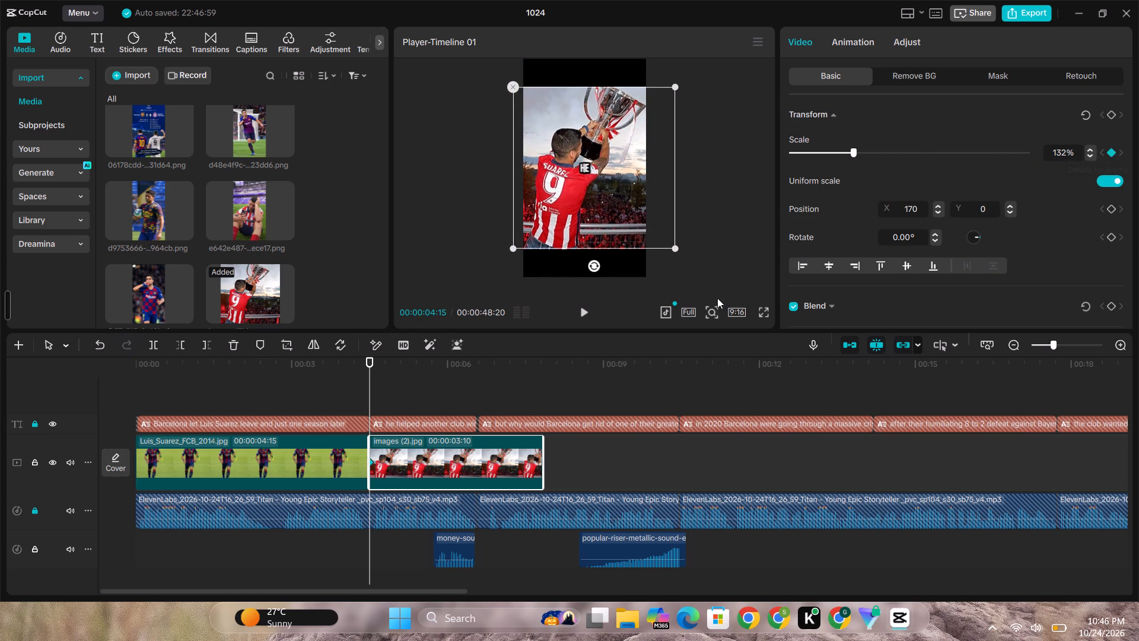
Play through the trophy clip to check where it should end against the narration and captions.
{"action": "key", "text": "space"}
{"action": "key", "text": "space"}
{"action": "key", "text": "space"}
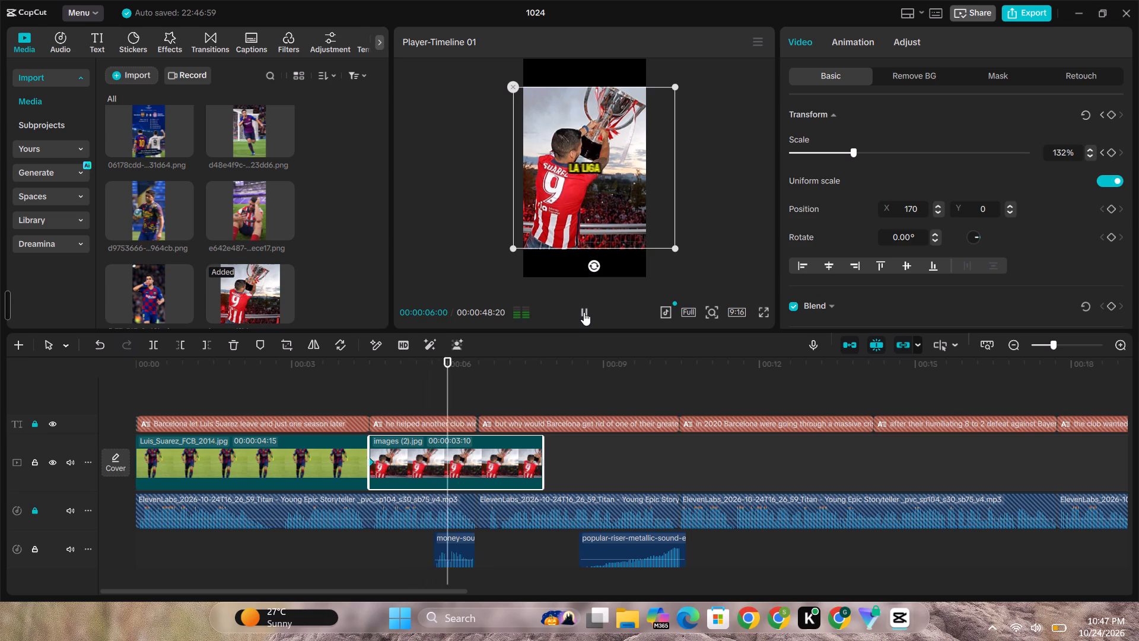
{"action": "left_click", "coordinate": [584, 312]}
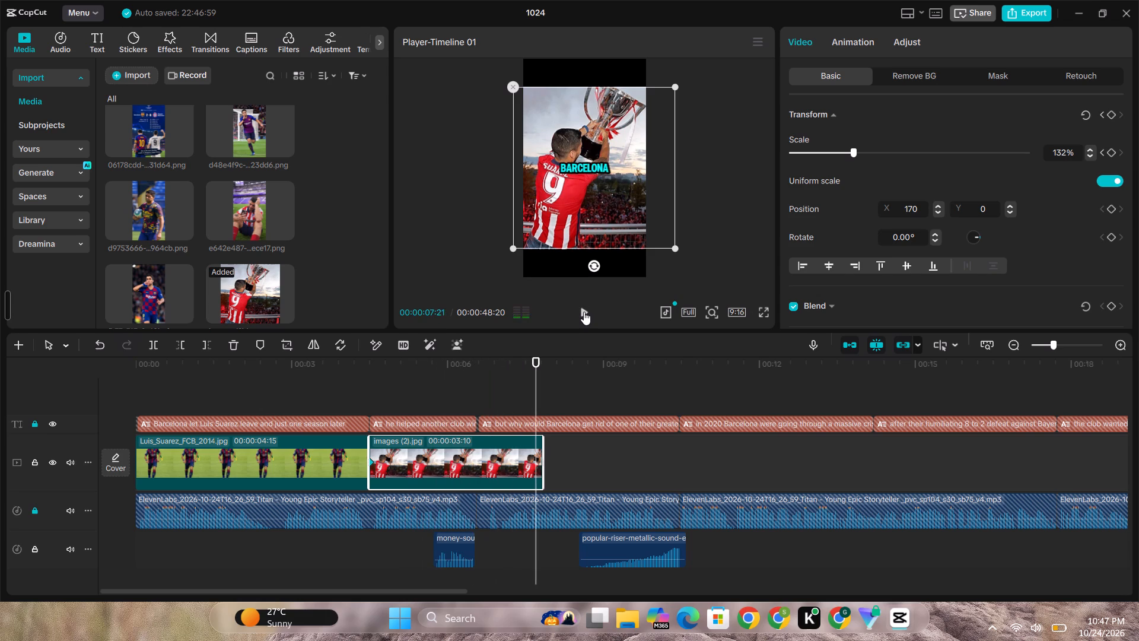
{"action": "double_click", "coordinate": [584, 312]}
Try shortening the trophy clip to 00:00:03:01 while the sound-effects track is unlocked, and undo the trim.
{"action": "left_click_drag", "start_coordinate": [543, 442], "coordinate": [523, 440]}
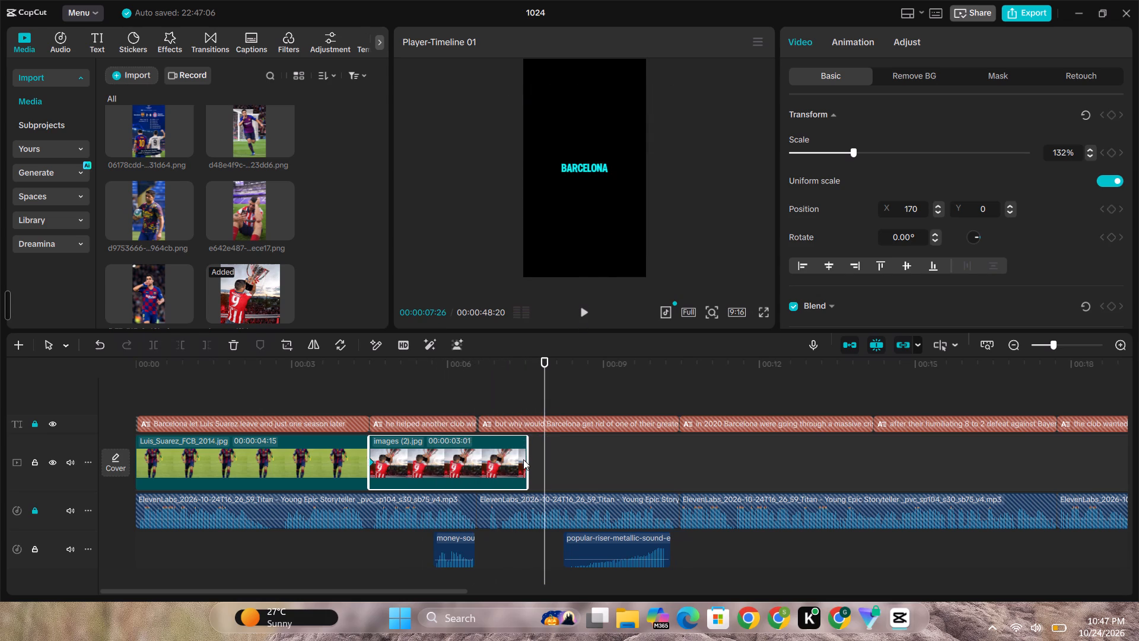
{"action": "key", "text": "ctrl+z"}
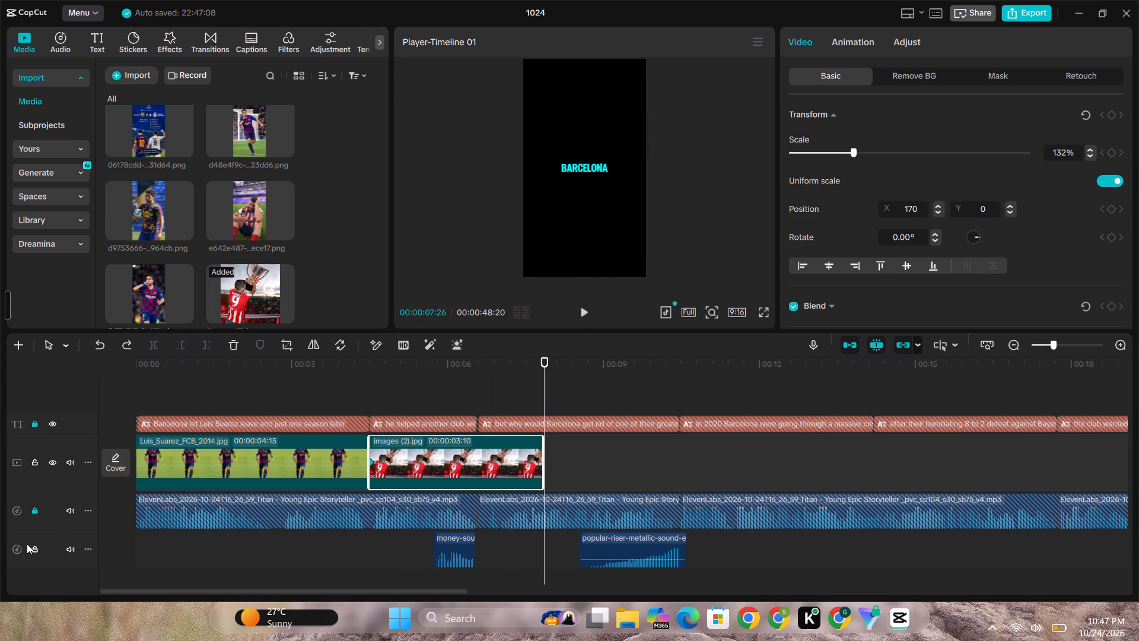
Lock the sound-effects audio track that holds the money and riser sounds.
{"action": "left_click", "coordinate": [34, 546]}
Shorten the trophy photo clip from its end to 00:00:03:00, previewing the narration to find the cut.
{"action": "left_click", "coordinate": [541, 458]}
{"action": "left_click_drag", "start_coordinate": [542, 452], "coordinate": [537, 452]}
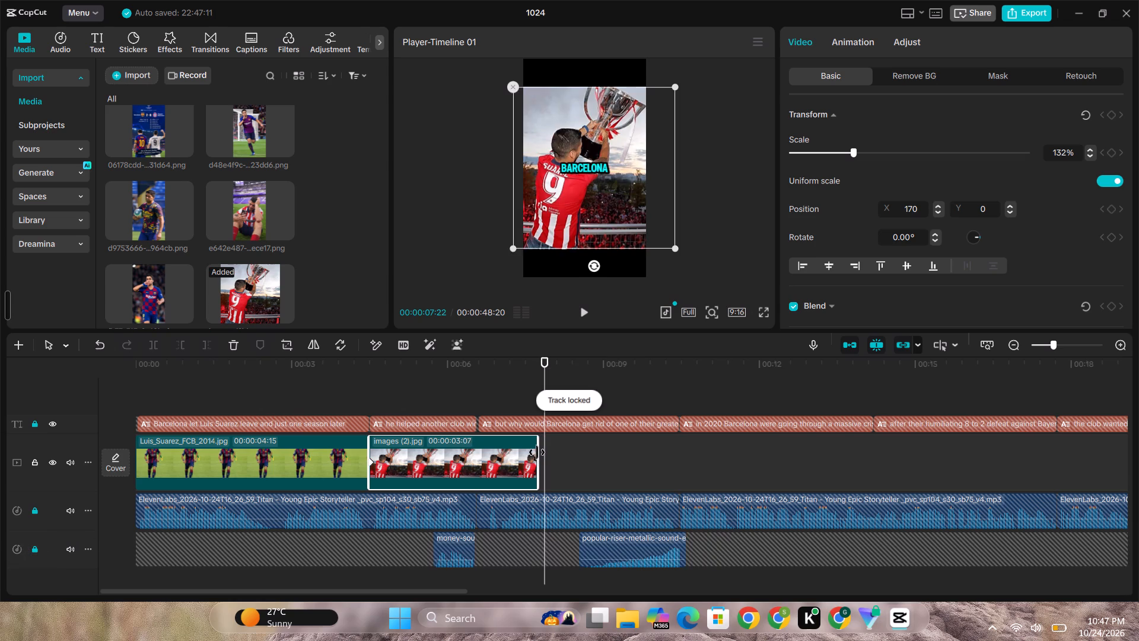
{"action": "left_click_drag", "start_coordinate": [537, 452], "coordinate": [536, 452]}
{"action": "left_click", "coordinate": [517, 402]}
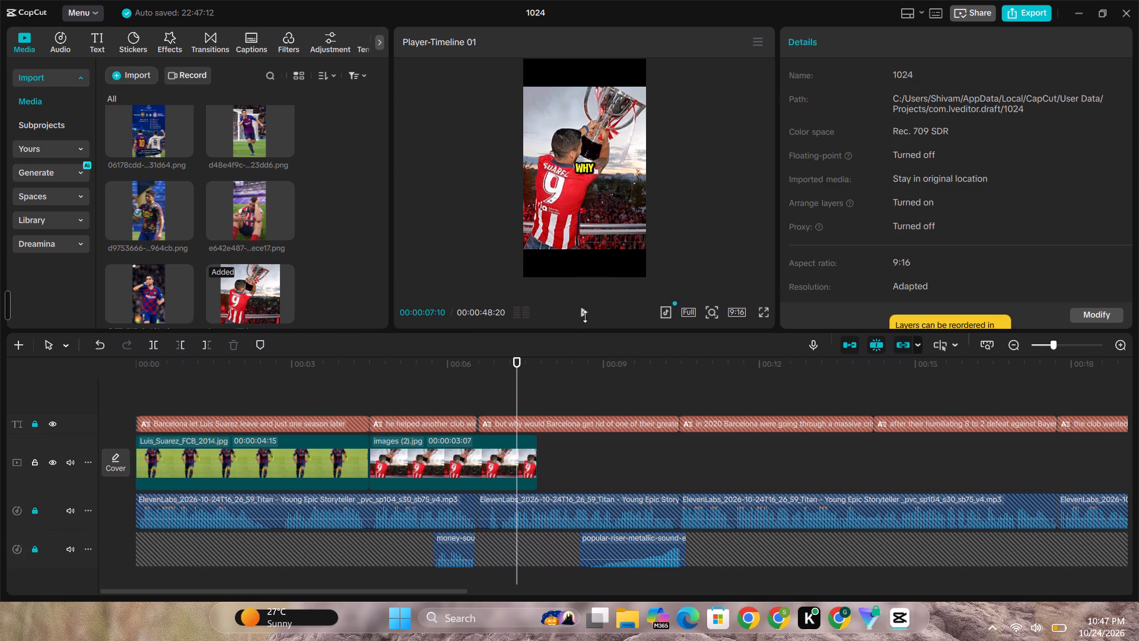
{"action": "double_click", "coordinate": [586, 316]}
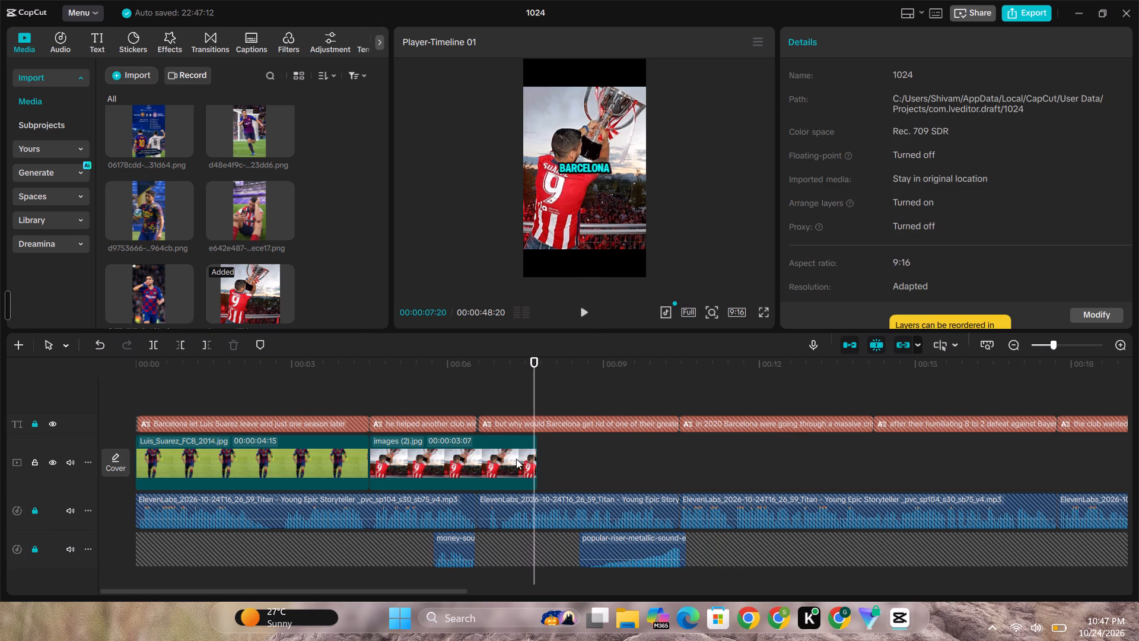
{"action": "left_click", "coordinate": [516, 459]}
{"action": "left_click_drag", "start_coordinate": [534, 448], "coordinate": [523, 447]}
Enlarge the trophy photo to 145% scale near the clip's end, at 00:00:07:12, for the zoom-in.
{"action": "left_click", "coordinate": [519, 407]}
{"action": "left_click", "coordinate": [499, 458]}
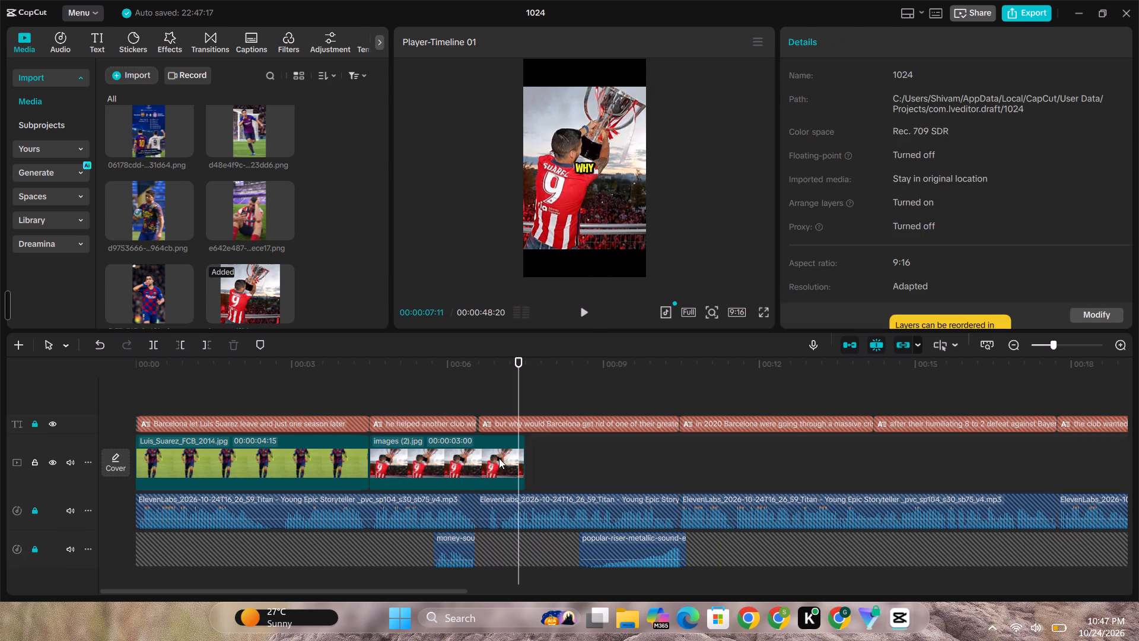
{"action": "left_click", "coordinate": [518, 405]}
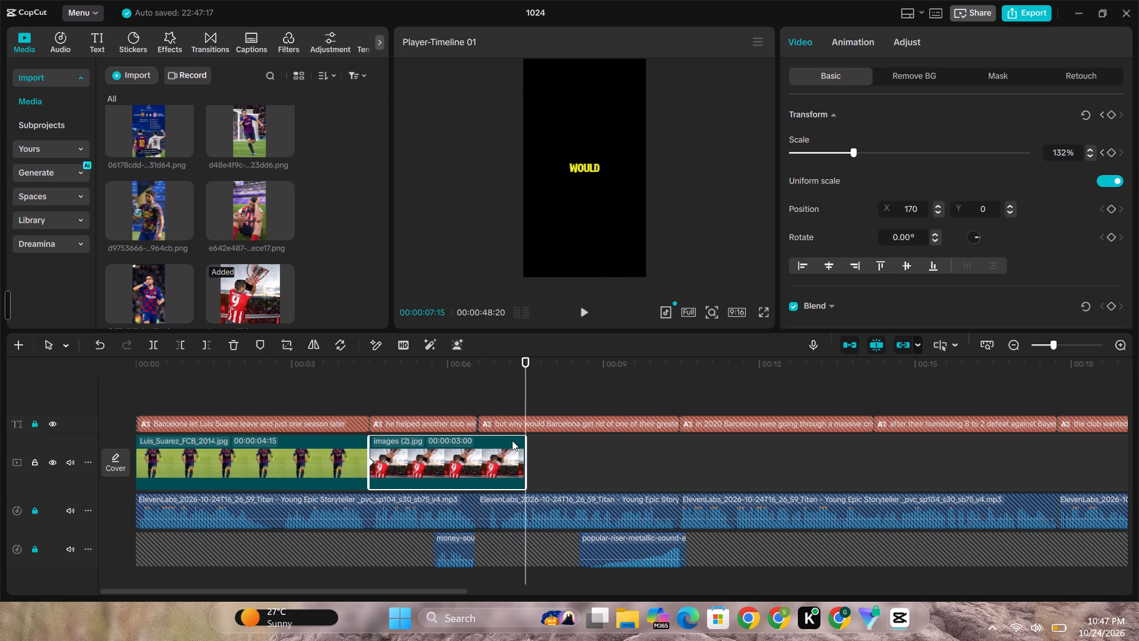
{"action": "left_click_drag", "start_coordinate": [529, 401], "coordinate": [519, 399]}
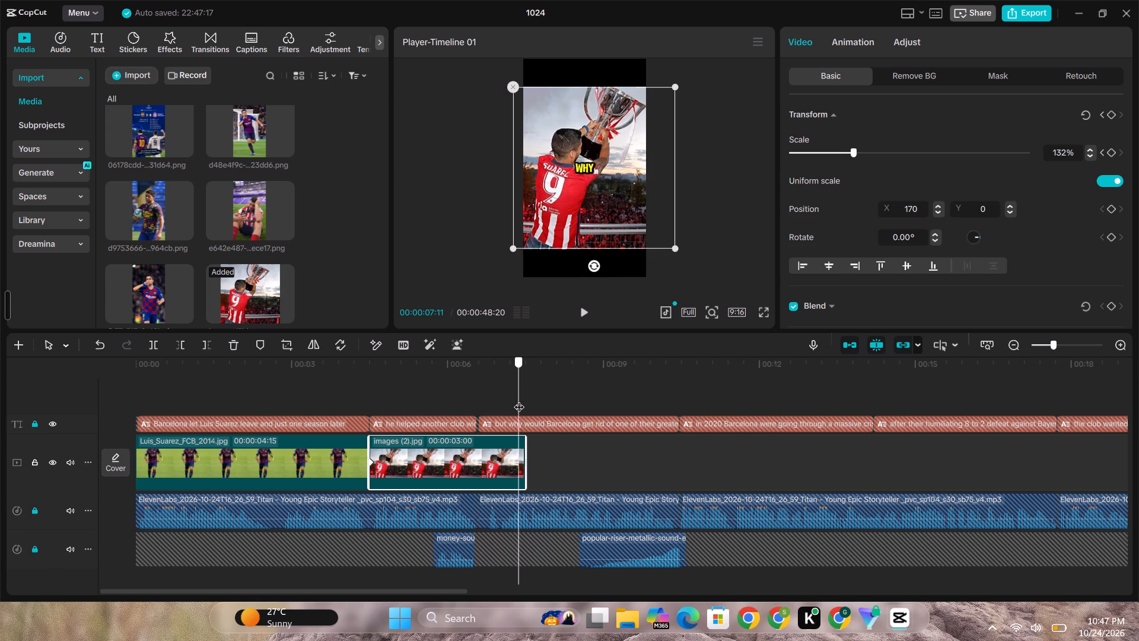
{"action": "left_click_drag", "start_coordinate": [519, 399], "coordinate": [520, 398]}
{"action": "left_click", "coordinate": [492, 468]}
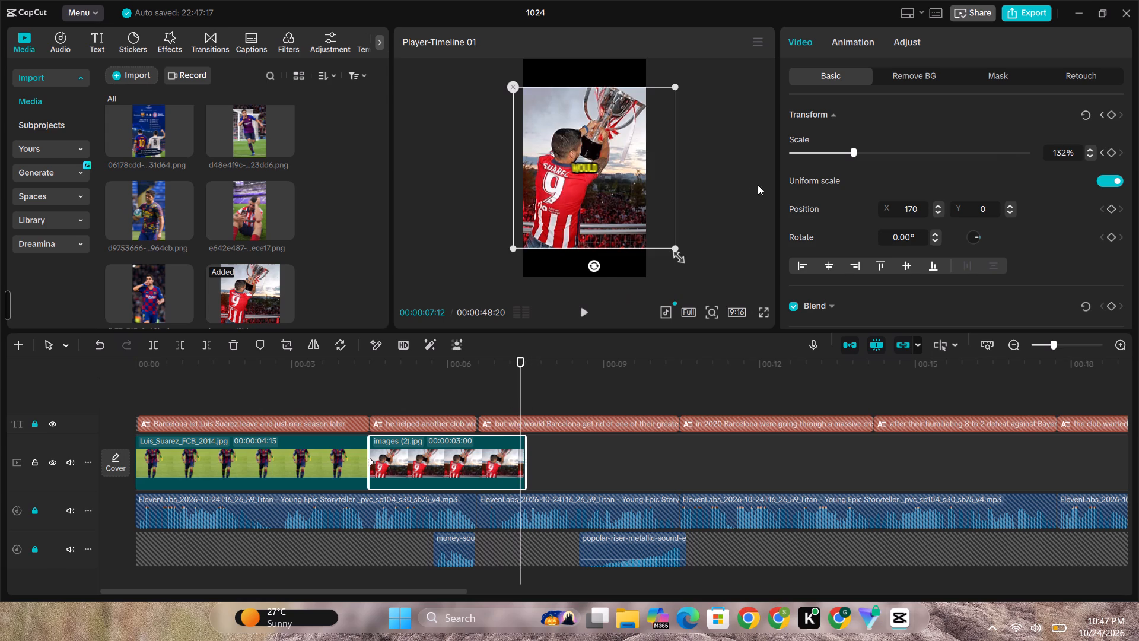
{"action": "left_click_drag", "start_coordinate": [851, 153], "coordinate": [858, 153]}
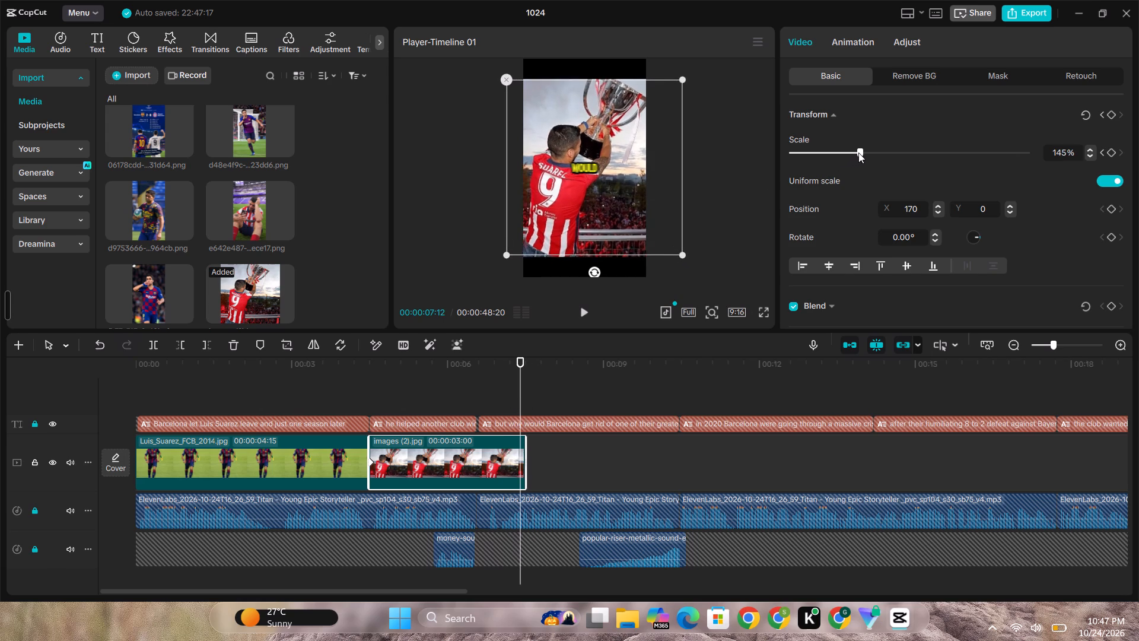
{"action": "left_click_drag", "start_coordinate": [858, 153], "coordinate": [859, 153]}
Play from late in the Suarez clip through the trophy clip to check the cut and zoom.
{"action": "left_click", "coordinate": [336, 401]}
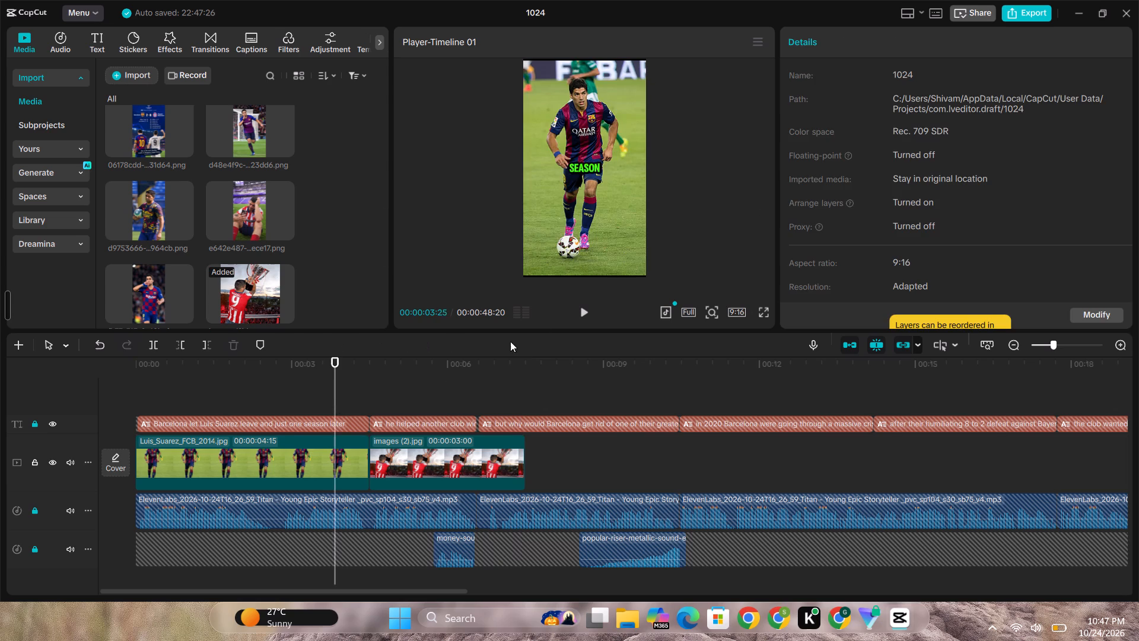
{"action": "key", "text": "space"}
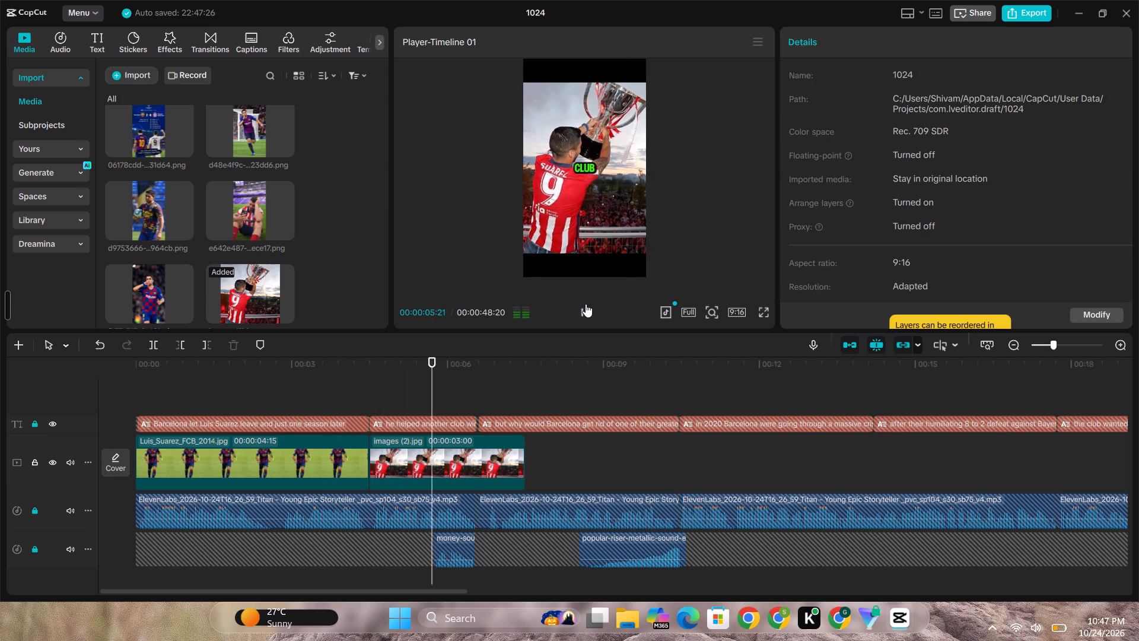
{"action": "left_click", "coordinate": [586, 309]}
Add the favourite transition Matte ...pshots between the Suarez clip and the trophy clip, accepting duplicate frames.
{"action": "left_click", "coordinate": [218, 42]}
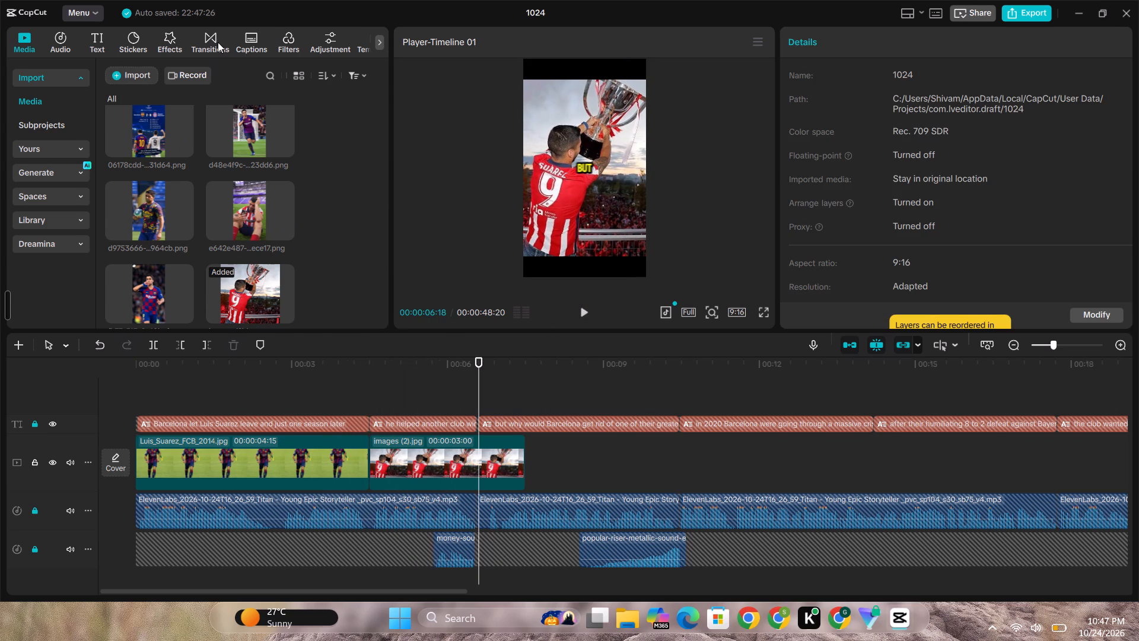
{"action": "left_click", "coordinate": [18, 46]}
{"action": "left_click", "coordinate": [248, 41]}
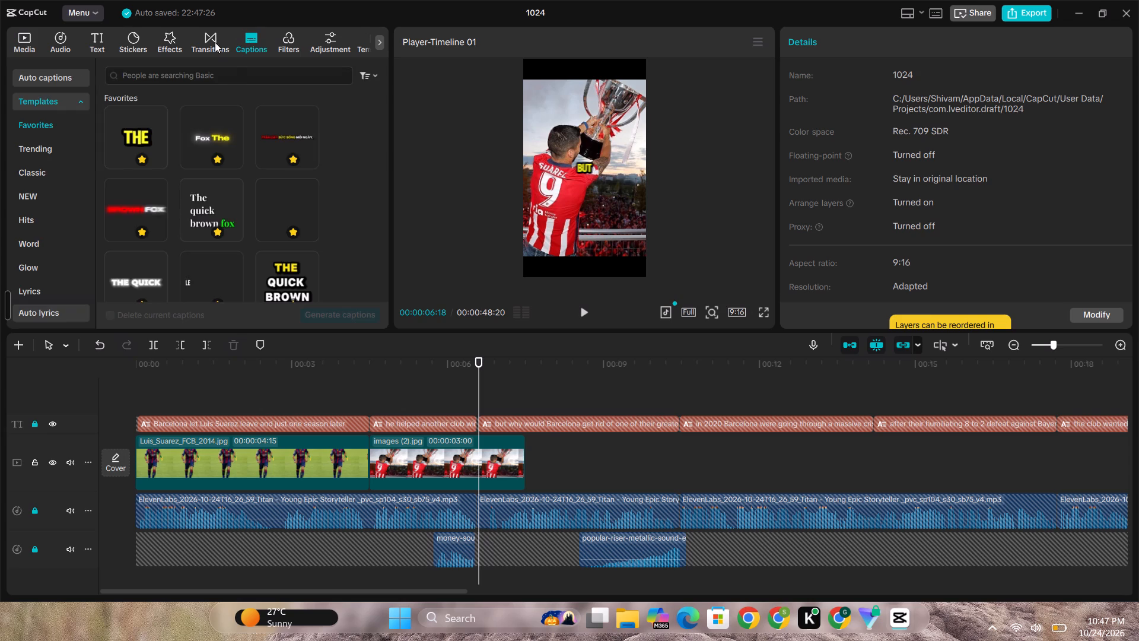
{"action": "left_click", "coordinate": [210, 43]}
{"action": "left_click", "coordinate": [52, 81]}
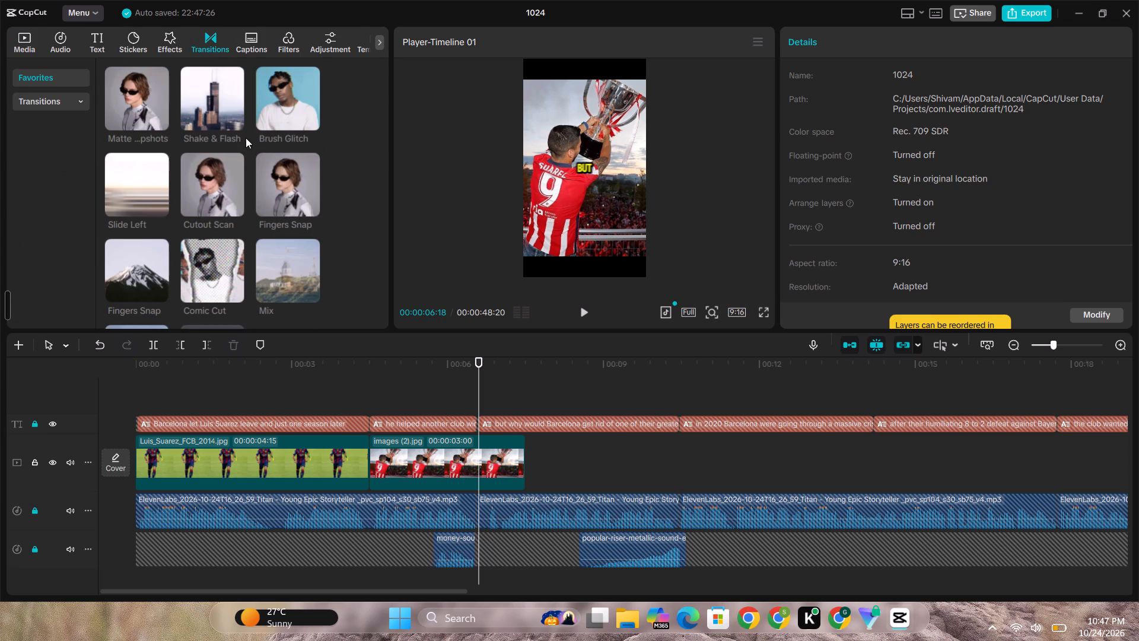
{"action": "left_click_drag", "start_coordinate": [144, 97], "coordinate": [287, 299]}
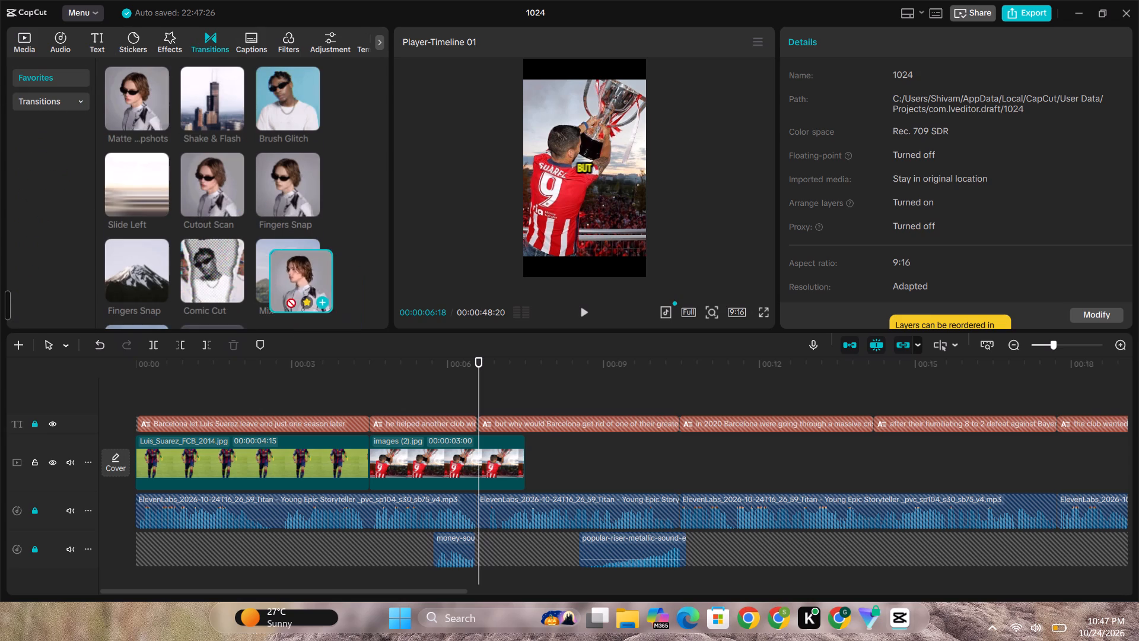
{"action": "left_click_drag", "start_coordinate": [287, 299], "coordinate": [348, 476]}
{"action": "left_click", "coordinate": [640, 355]}
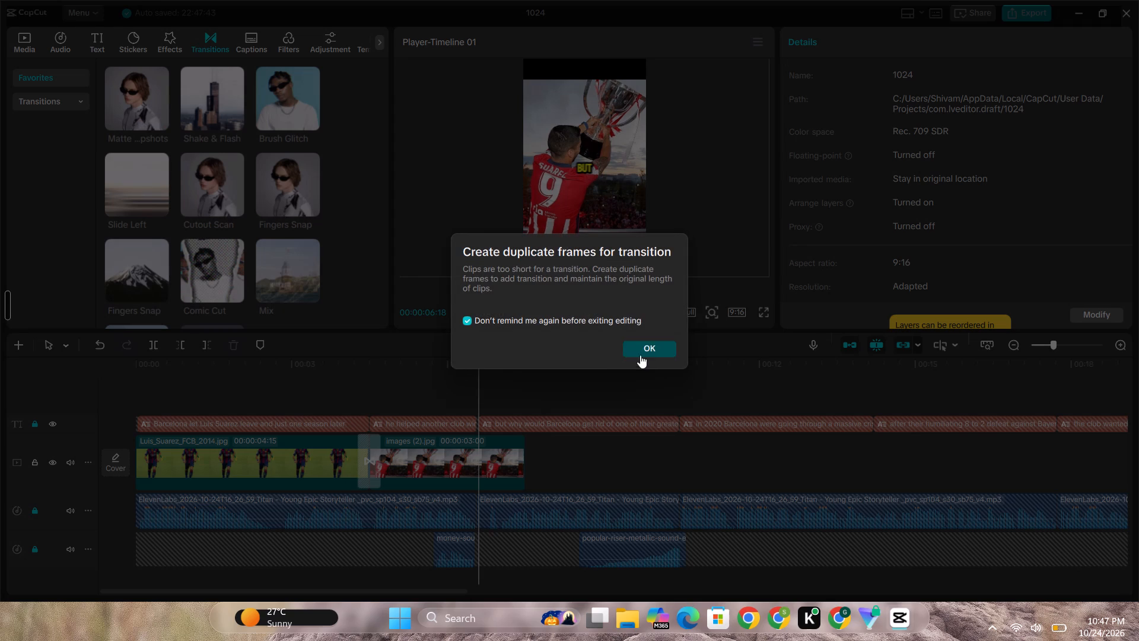
Place mouse-click-sound.mp3 on a new audio track below the existing sound effects, under the Suarez clip.
{"action": "left_click", "coordinate": [22, 42]}
{"action": "scroll", "coordinate": [225, 199], "scroll_direction": "up", "scroll_amount": 8}
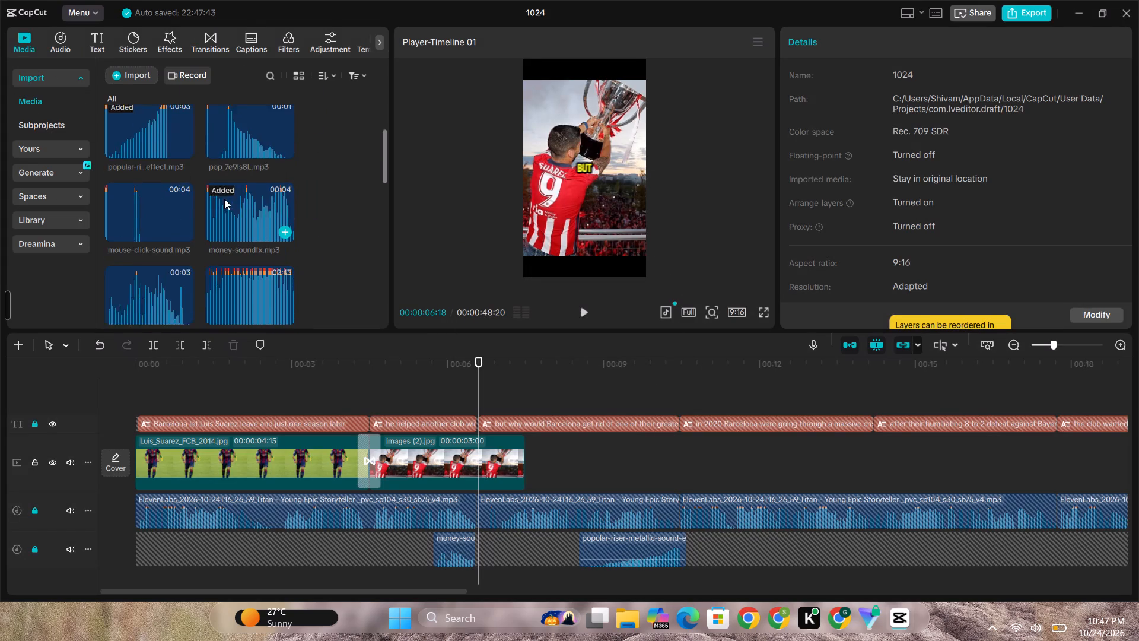
{"action": "scroll", "coordinate": [224, 199], "scroll_direction": "up", "scroll_amount": 4}
{"action": "scroll", "coordinate": [209, 183], "scroll_direction": "down", "scroll_amount": 1}
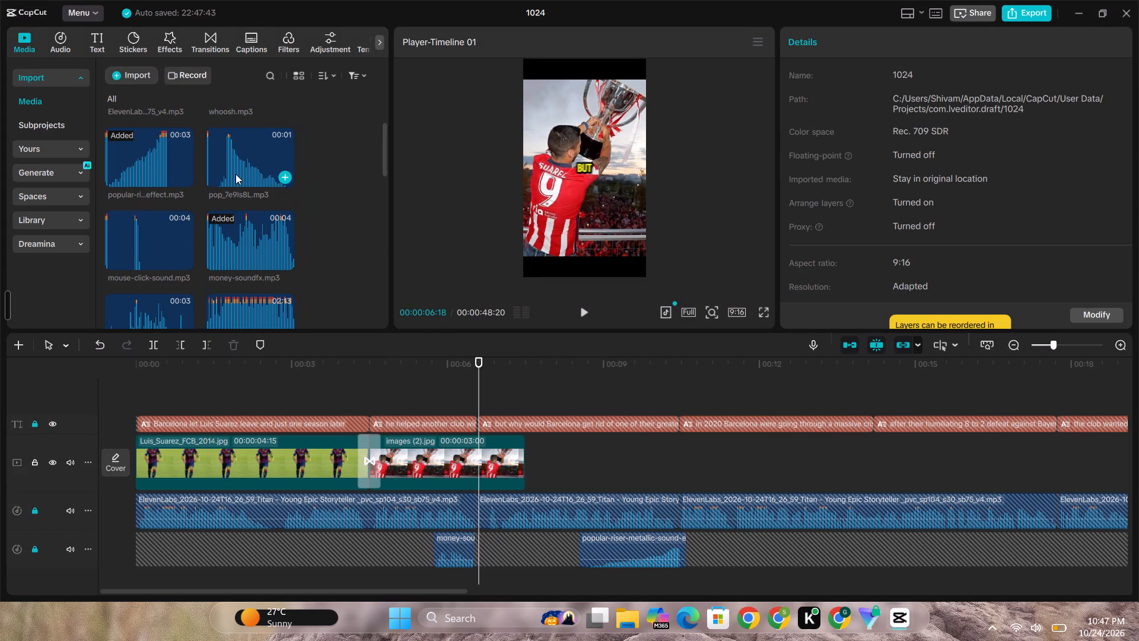
{"action": "scroll", "coordinate": [173, 259], "scroll_direction": "down", "scroll_amount": 1}
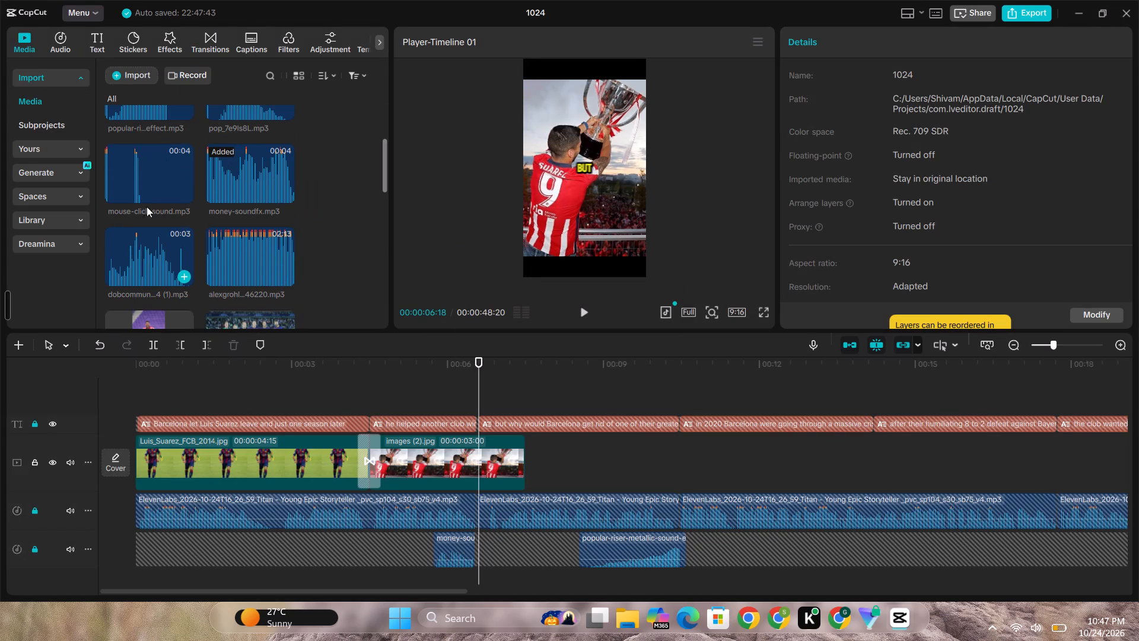
{"action": "left_click_drag", "start_coordinate": [147, 176], "coordinate": [256, 574]}
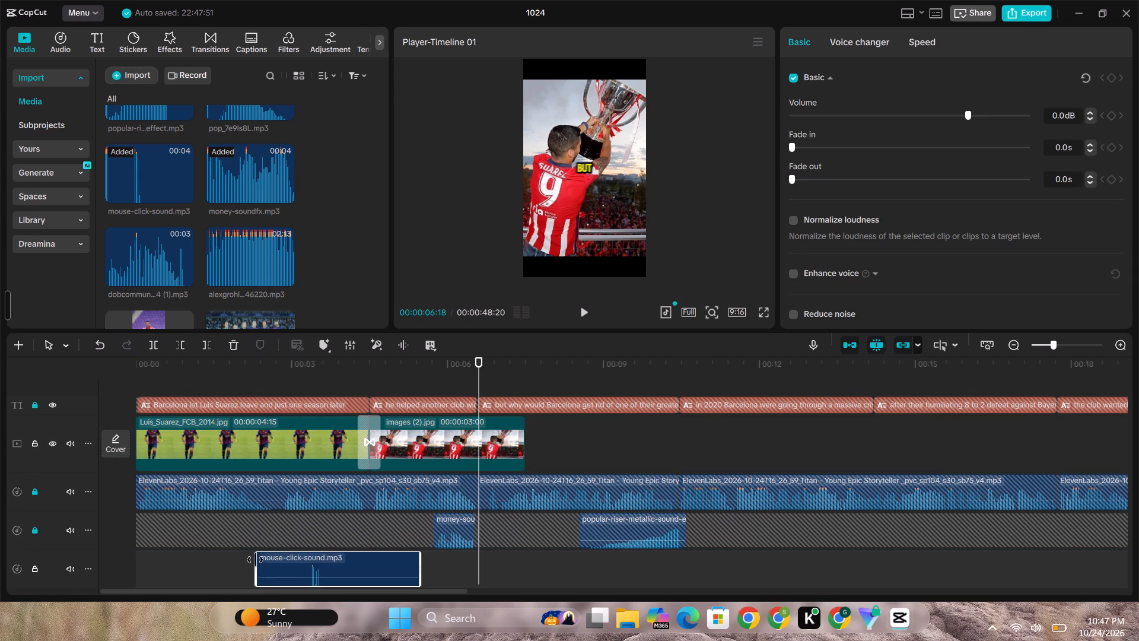
Trim both ends of the mouse-click sound so only the short click remains.
{"action": "left_click_drag", "start_coordinate": [254, 557], "coordinate": [304, 566]}
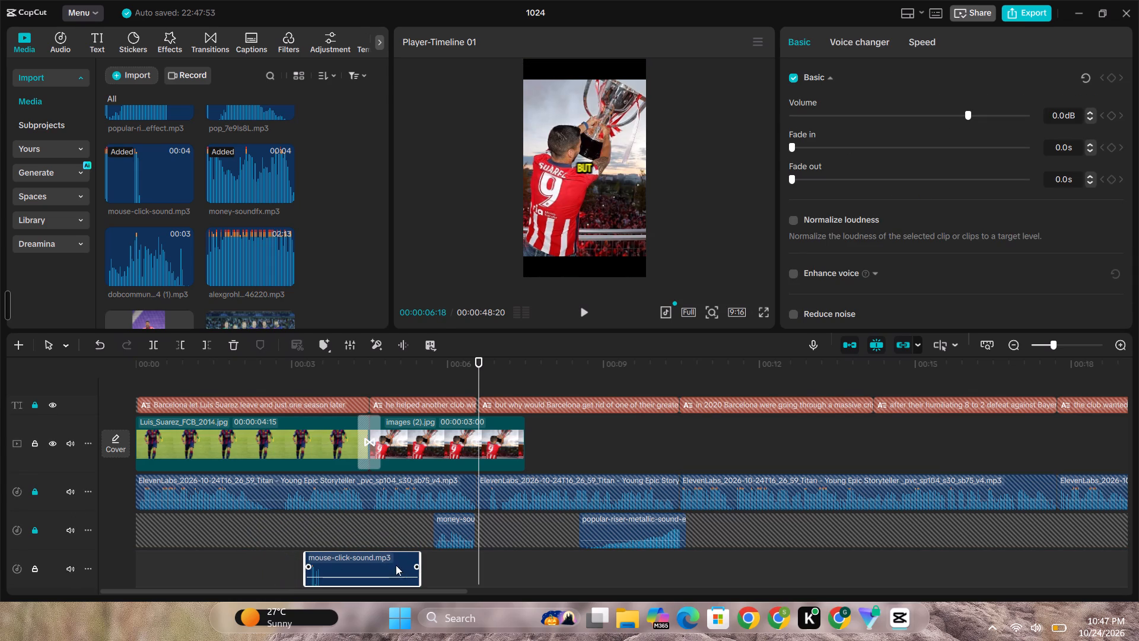
{"action": "left_click_drag", "start_coordinate": [421, 559], "coordinate": [323, 564]}
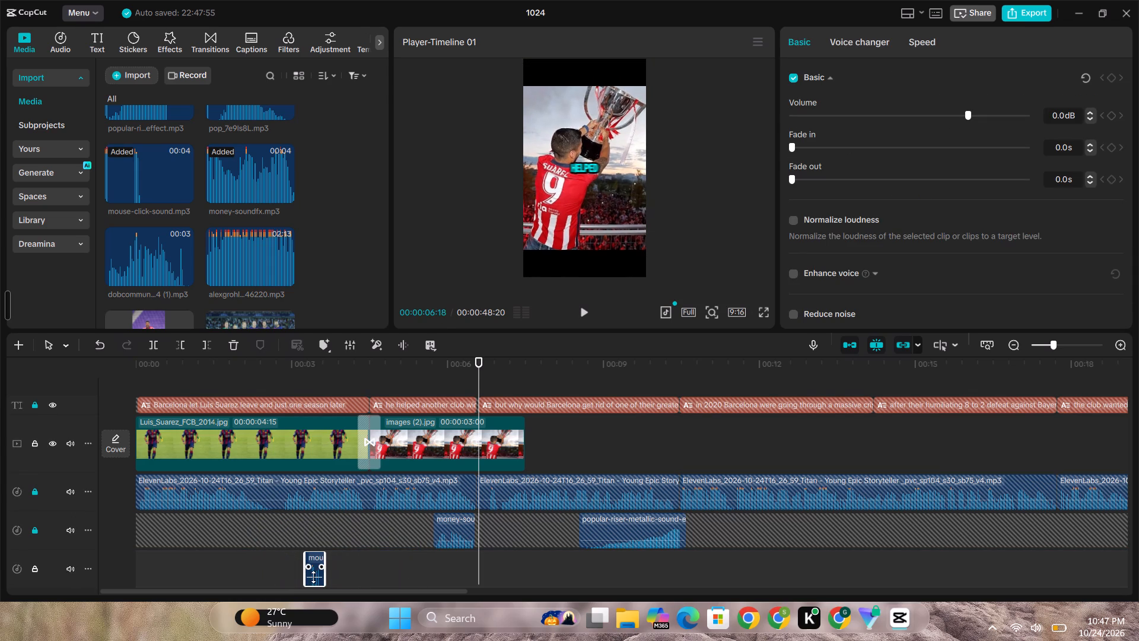
Lower the mouse-click sound to -6.4 dB and move it under the transition between the Suarez clip and the trophy clip.
{"action": "left_click", "coordinate": [313, 578]}
{"action": "left_click_drag", "start_coordinate": [311, 561], "coordinate": [324, 561]}
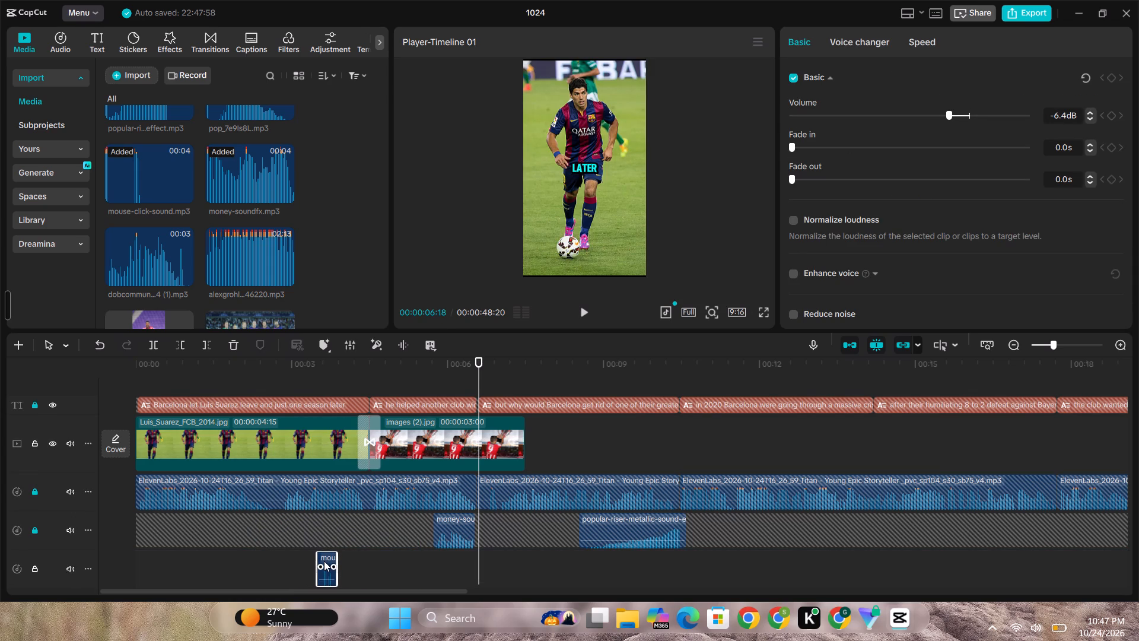
{"action": "left_click_drag", "start_coordinate": [327, 559], "coordinate": [373, 521]}
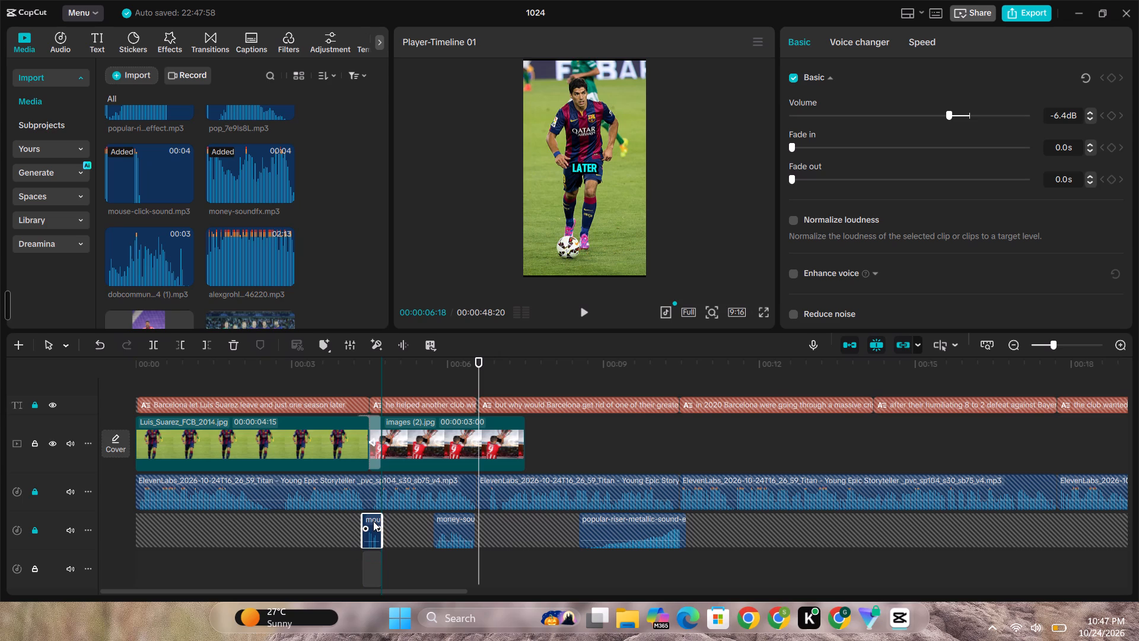
{"action": "left_click_drag", "start_coordinate": [373, 521], "coordinate": [370, 521]}
Play from the late Suarez clip past the end of the trophy clip to check the click sound's timing.
{"action": "left_click", "coordinate": [311, 376]}
{"action": "key", "text": "space"}
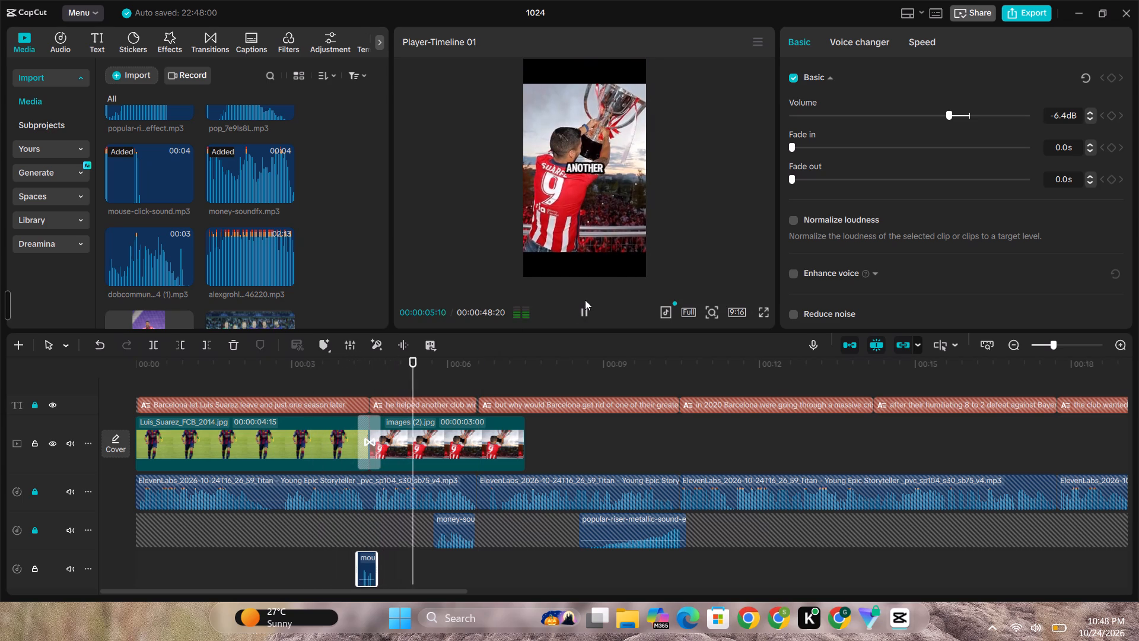
{"action": "left_click", "coordinate": [582, 307]}
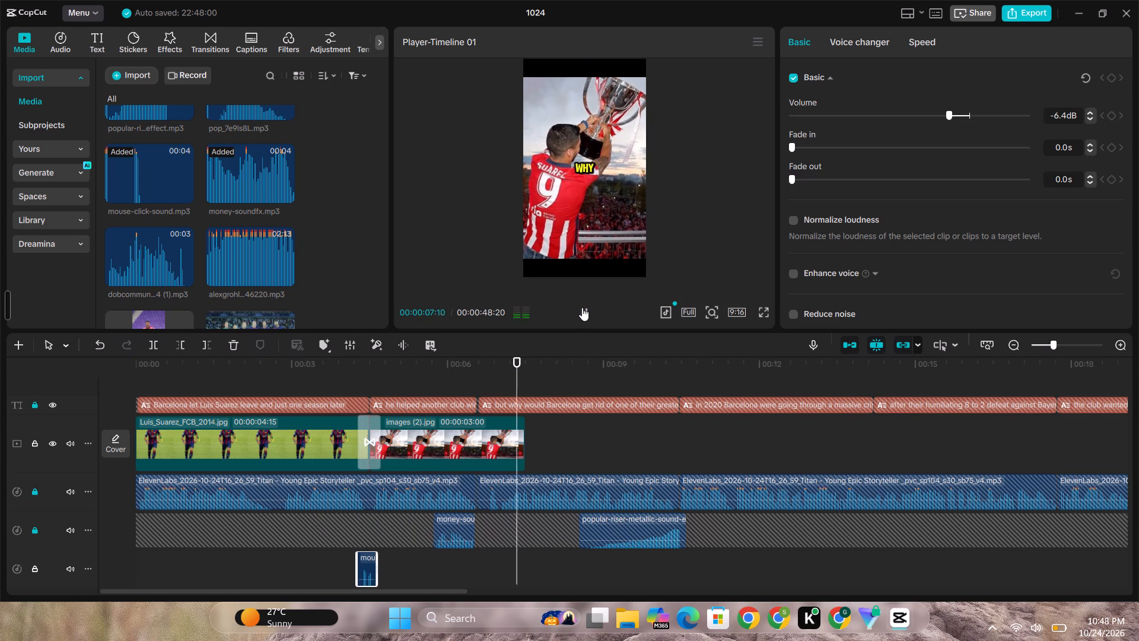
{"action": "left_click", "coordinate": [582, 307]}
{"action": "left_click", "coordinate": [582, 307]}
{"action": "double_click", "coordinate": [582, 307]}
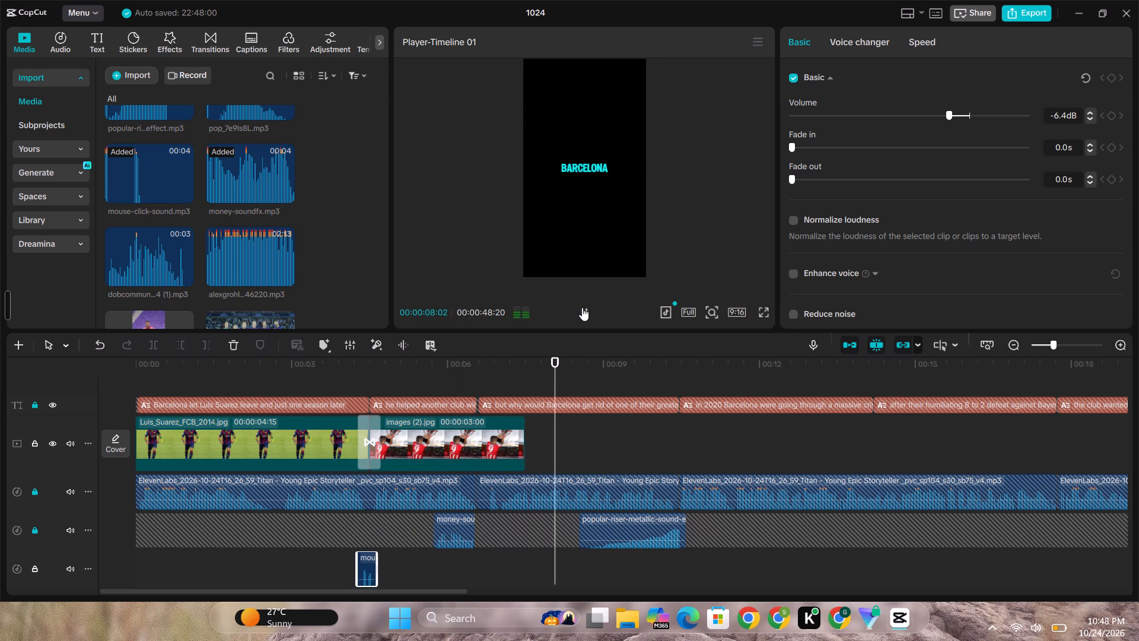
Add the d48e4f9c Suarez celebration image after the trophy clip and trim it to end where the "in 2020" caption starts.
{"action": "left_click", "coordinate": [511, 380]}
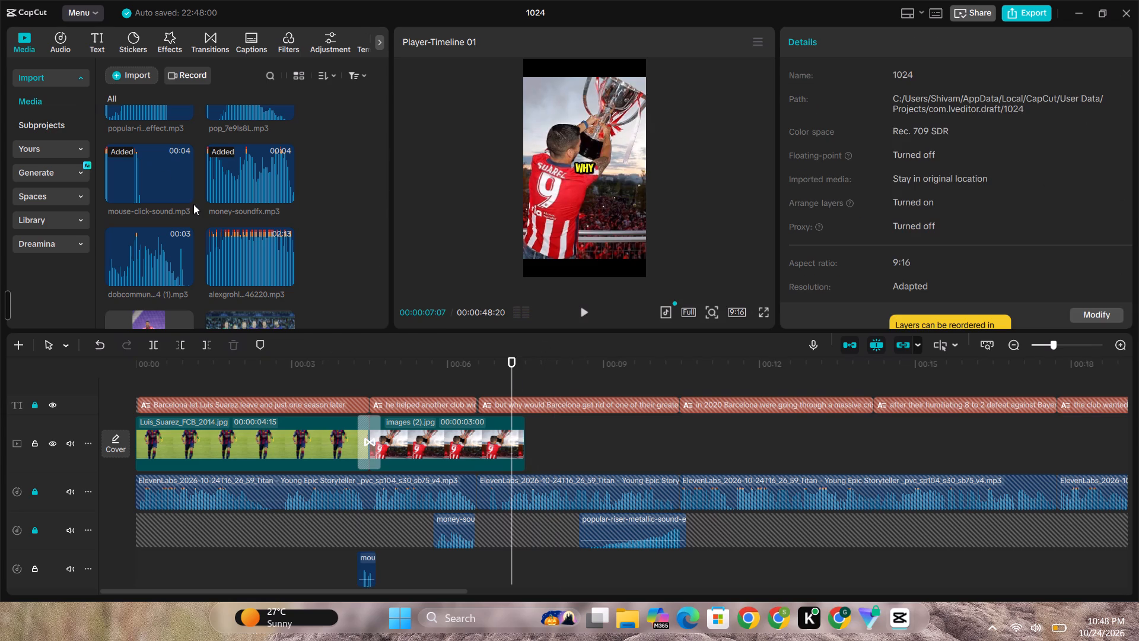
{"action": "scroll", "coordinate": [193, 204], "scroll_direction": "down", "scroll_amount": 3}
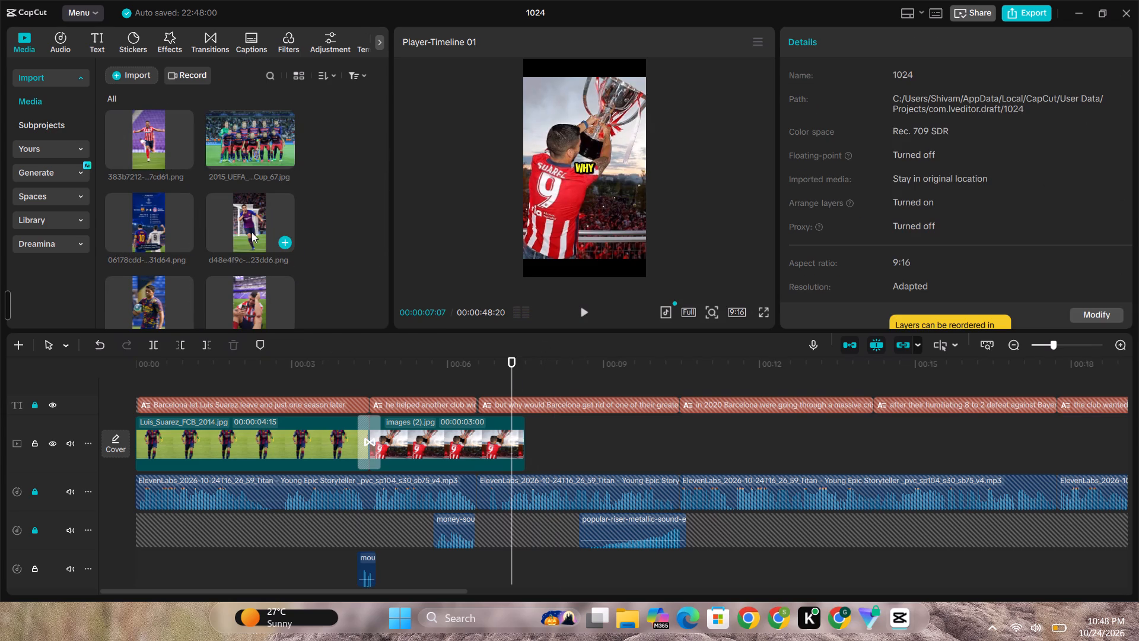
{"action": "left_click", "coordinate": [247, 216]}
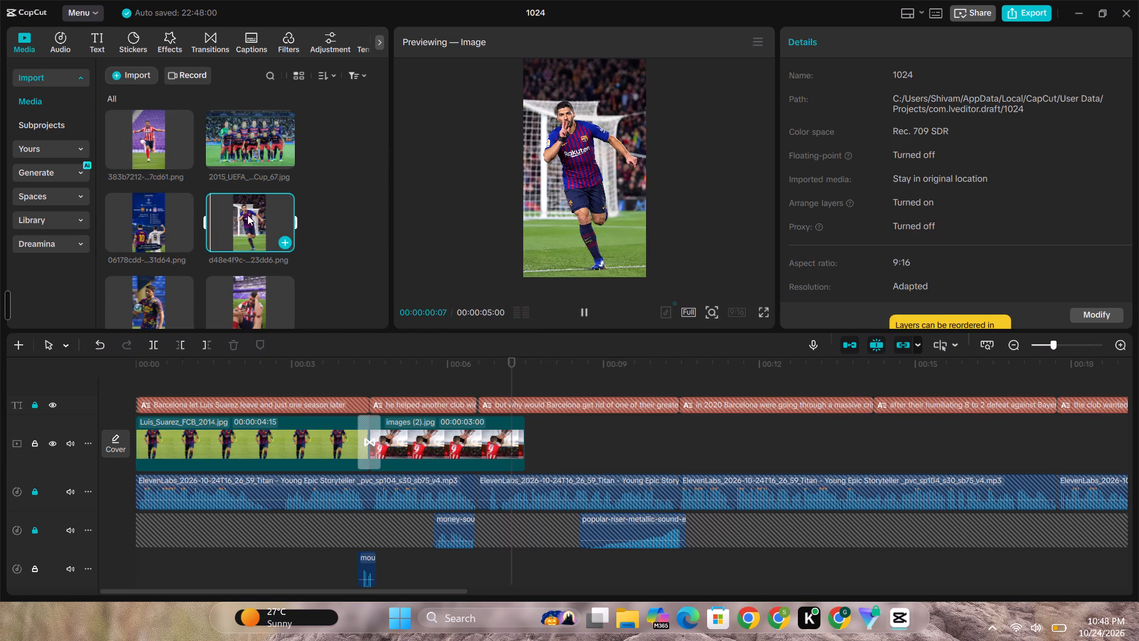
{"action": "left_click_drag", "start_coordinate": [247, 215], "coordinate": [531, 447]}
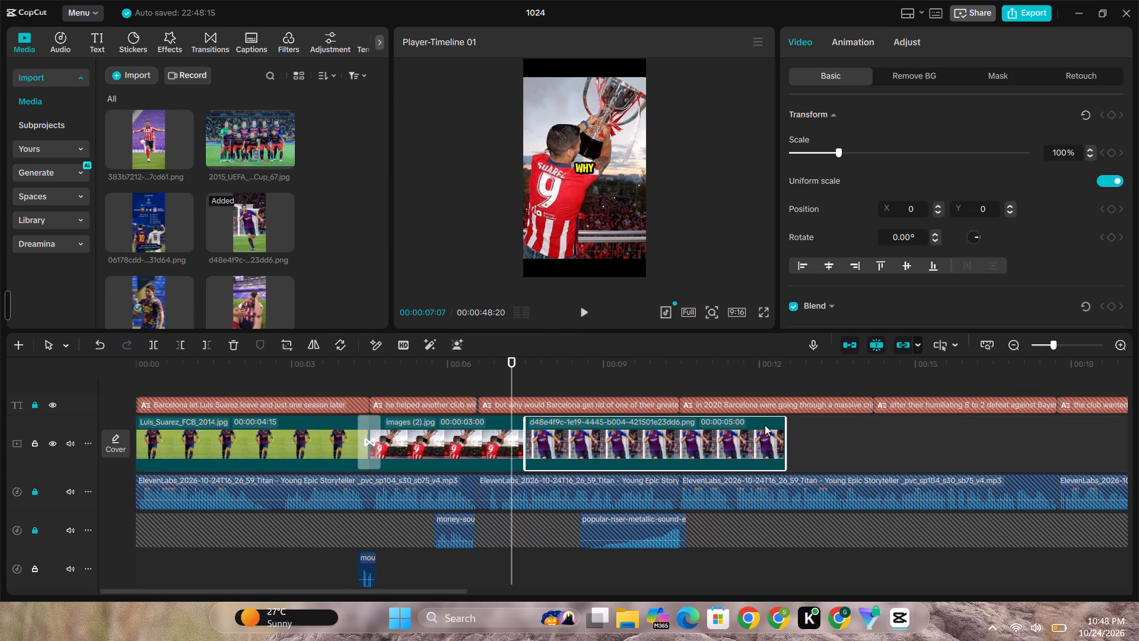
{"action": "left_click_drag", "start_coordinate": [784, 425], "coordinate": [685, 426]}
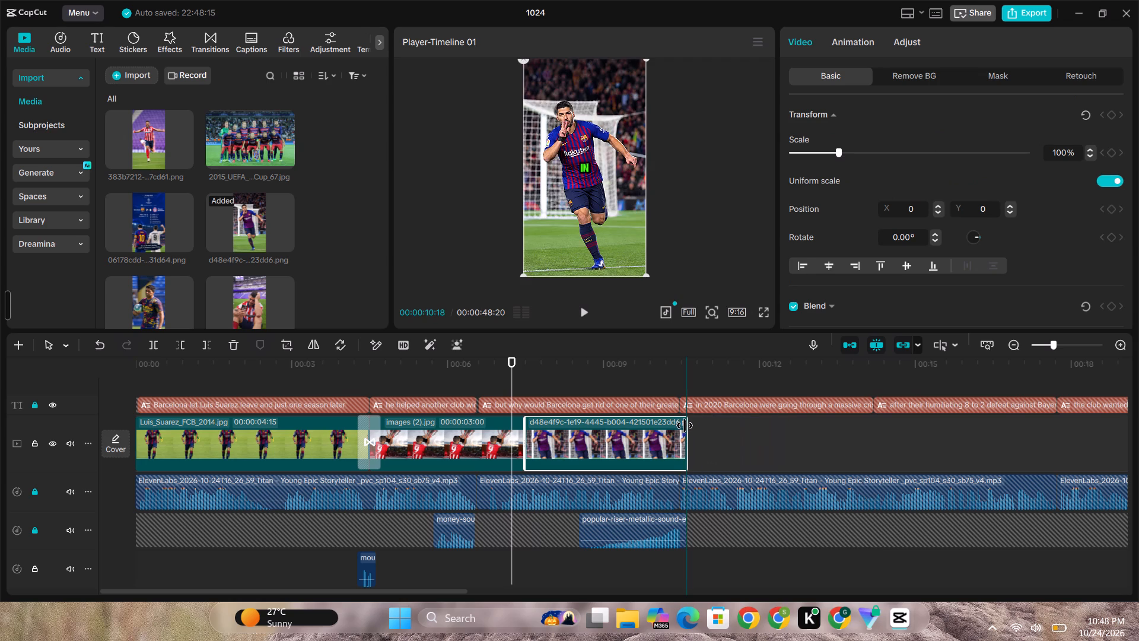
{"action": "left_click_drag", "start_coordinate": [685, 426], "coordinate": [683, 426]}
Keyframe a slow zoom on the celebration image, from 100% scale at its start to 106% at its end.
{"action": "left_click", "coordinate": [528, 383]}
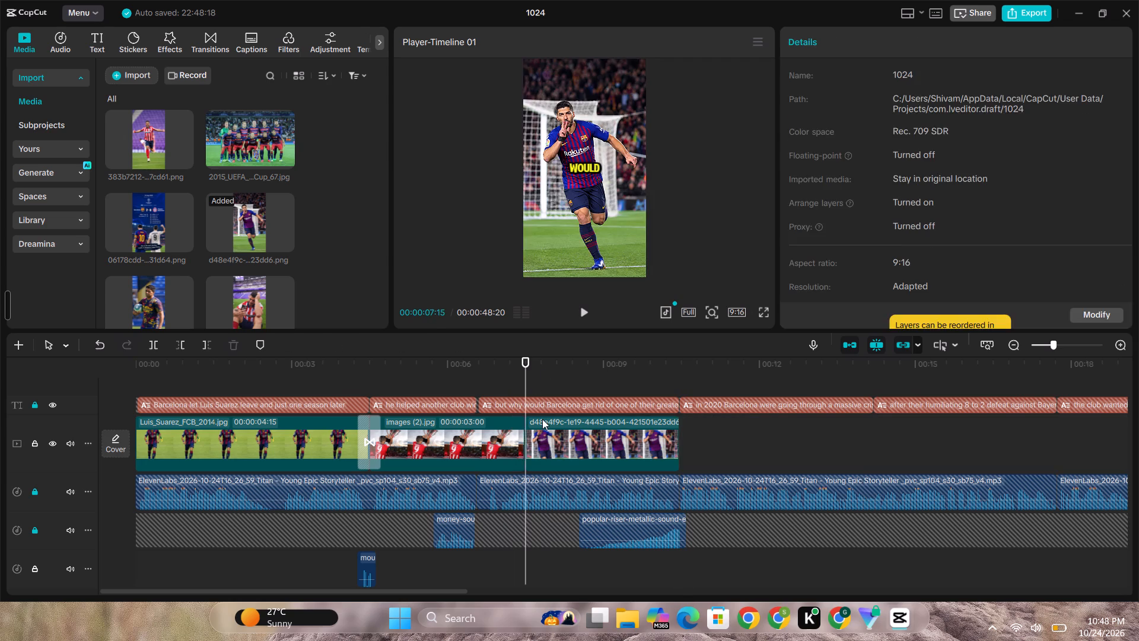
{"action": "left_click", "coordinate": [542, 419]}
{"action": "left_click", "coordinate": [1109, 153]}
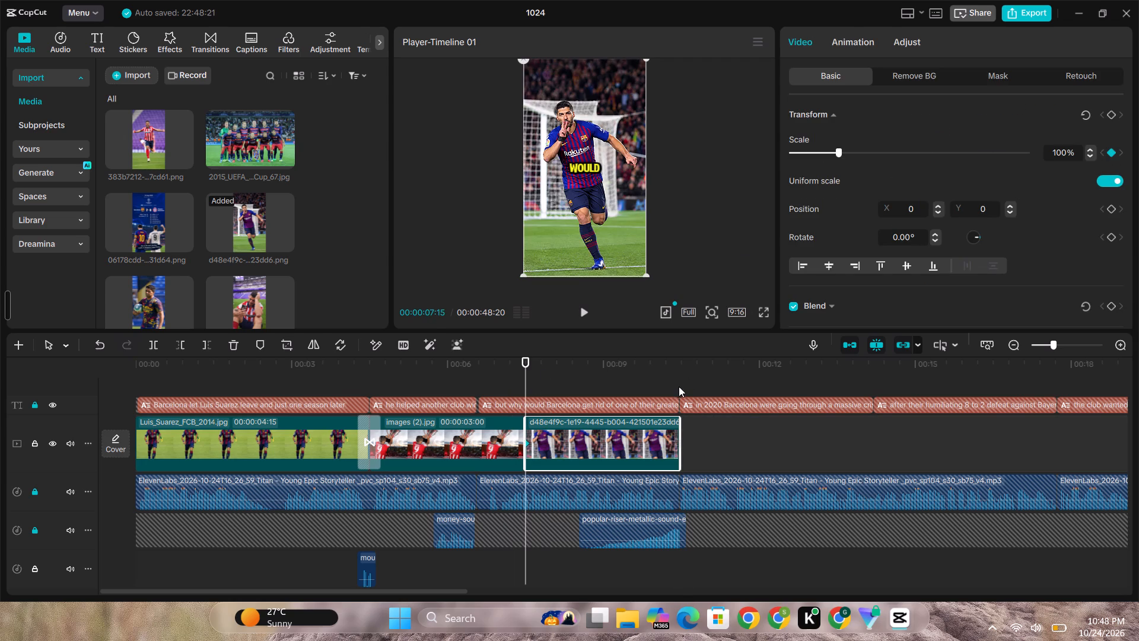
{"action": "left_click", "coordinate": [677, 390]}
{"action": "left_click", "coordinate": [668, 429]}
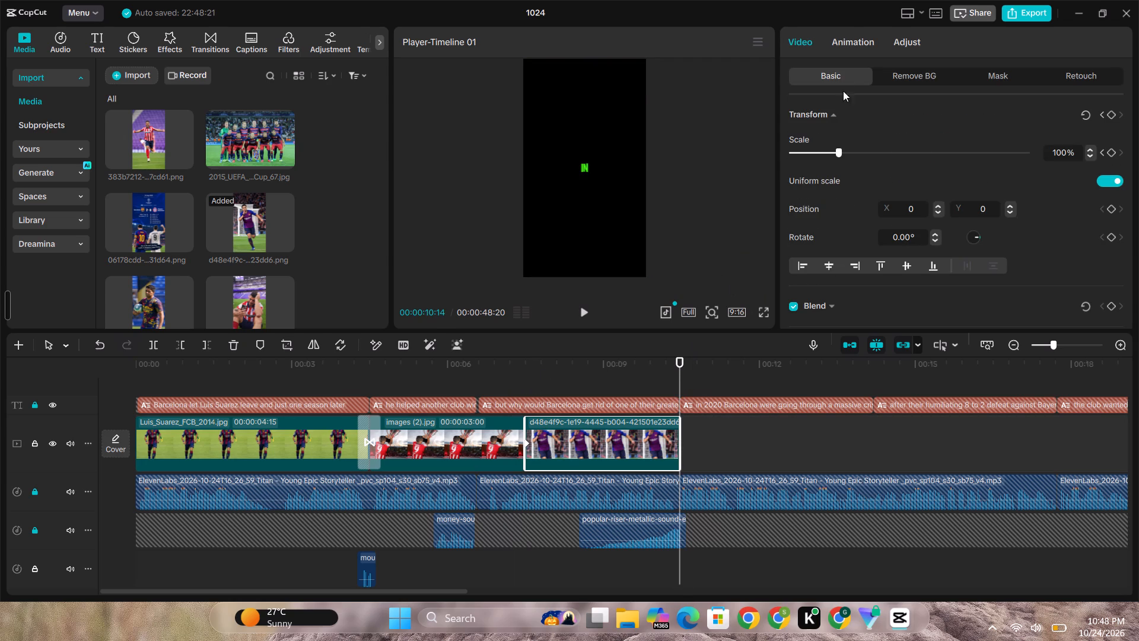
{"action": "left_click", "coordinate": [841, 151]}
Copy the mouse-click sound and paste it on its track at 00:00:07:07, by the cut into the celebration image.
{"action": "left_click", "coordinate": [520, 383]}
{"action": "left_click", "coordinate": [507, 379]}
{"action": "left_click", "coordinate": [511, 378]}
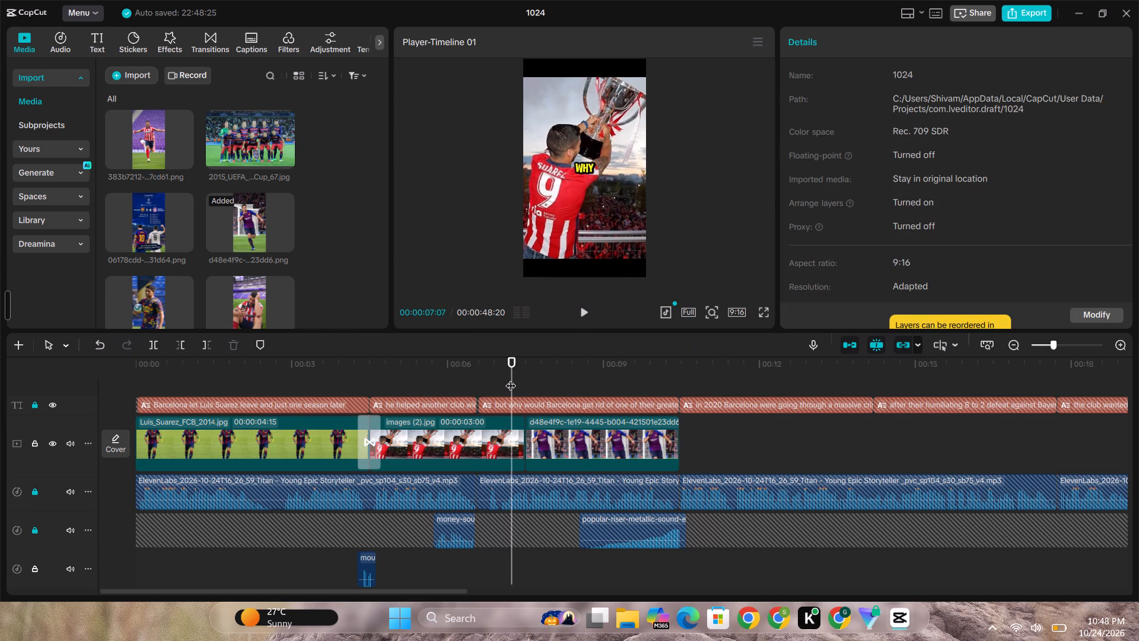
{"action": "key", "text": "ctrl+v"}
{"action": "left_click", "coordinate": [369, 561]}
{"action": "key", "text": "ctrl+c"}
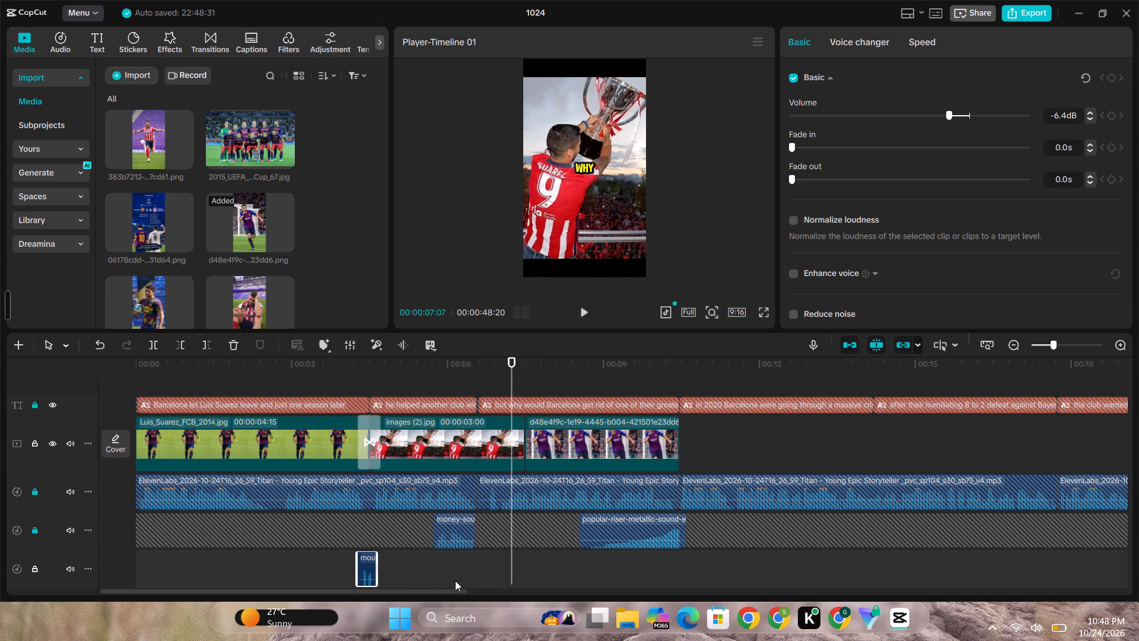
{"action": "key", "text": "ctrl+v"}
Play from the trophy clip through the celebration image to check the copied click sound against the cut.
{"action": "left_click", "coordinate": [467, 569]}
{"action": "key", "text": "space"}
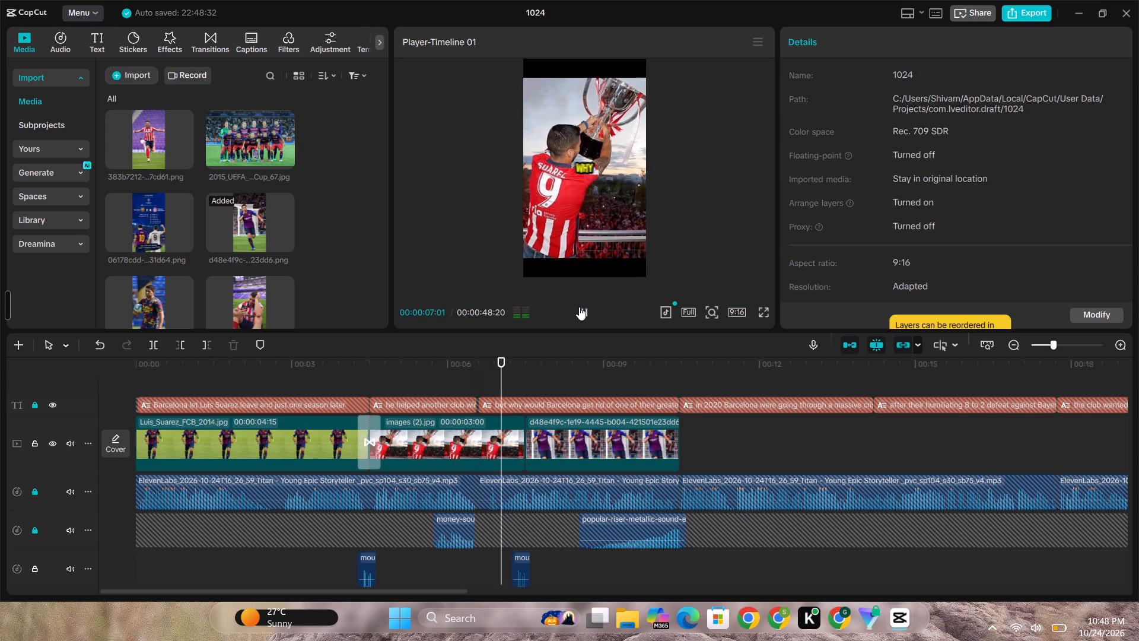
{"action": "left_click", "coordinate": [584, 309]}
{"action": "left_click", "coordinate": [444, 381]}
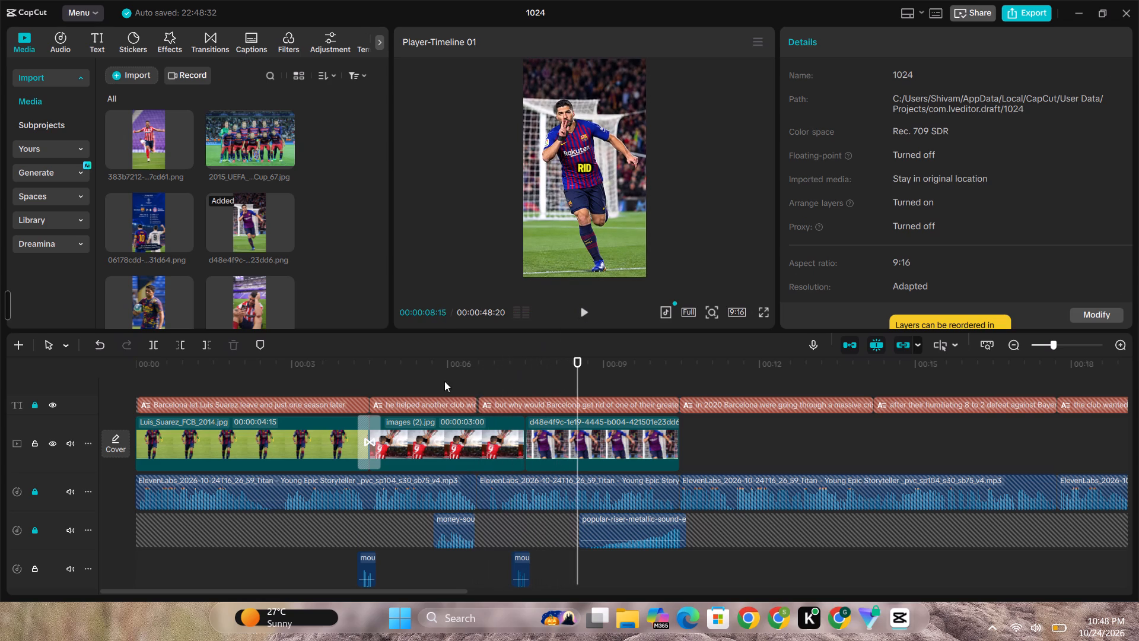
{"action": "key", "text": "space"}
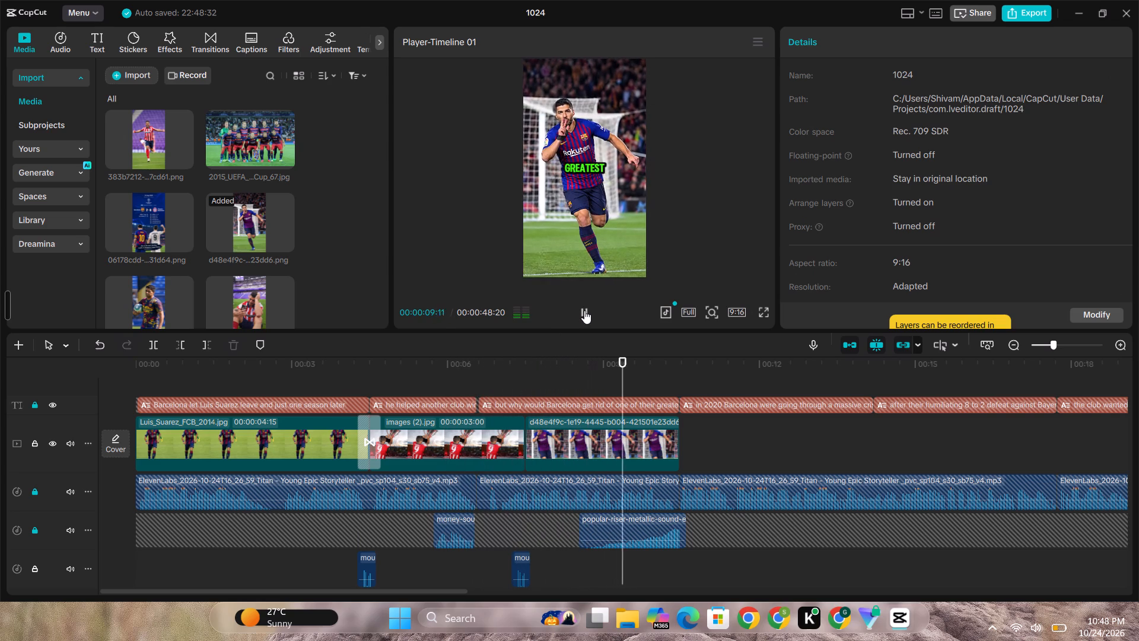
{"action": "left_click", "coordinate": [584, 310]}
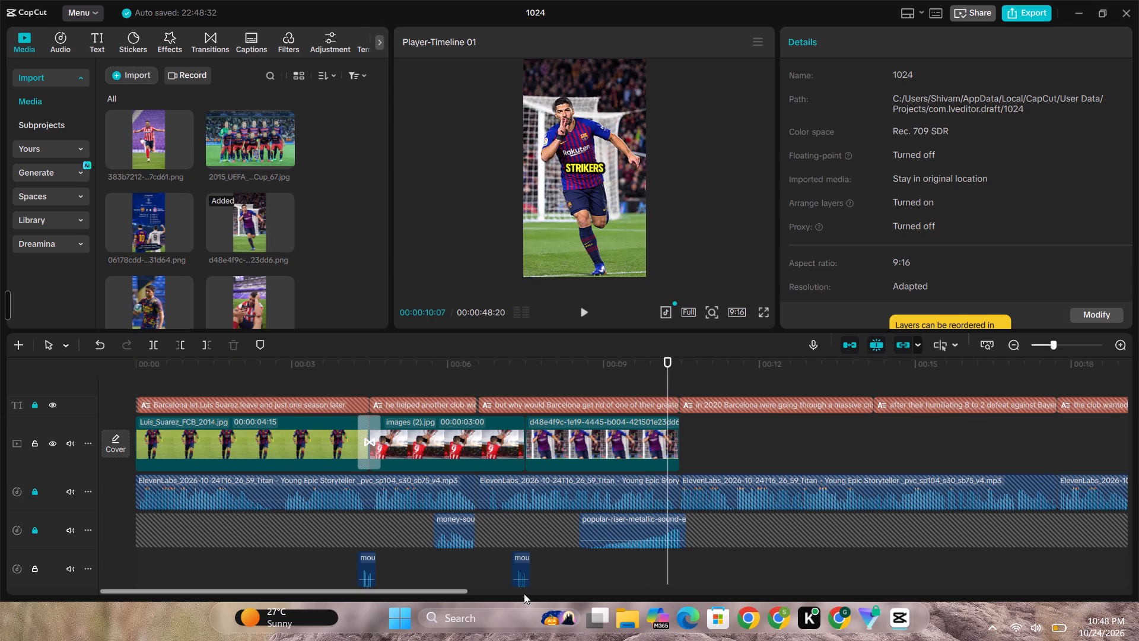
Add the 06178cdd 2-8 scoreline image after the celebration image, extend it to 00:00:07:08, and select it at its start.
{"action": "left_click_drag", "start_coordinate": [456, 591], "coordinate": [555, 597]}
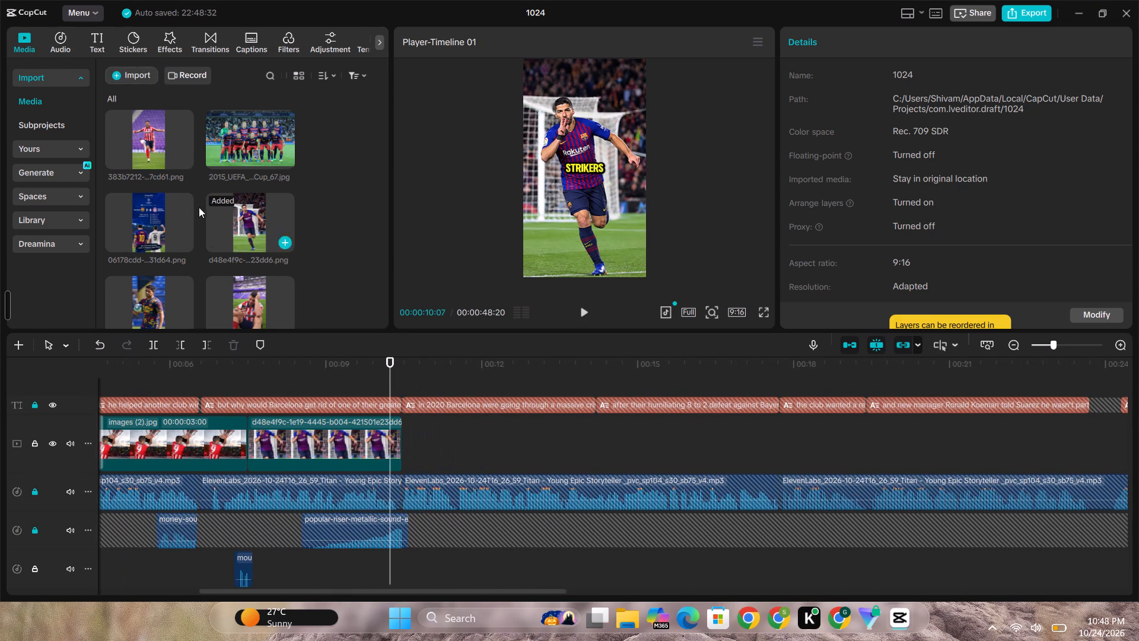
{"action": "left_click", "coordinate": [159, 209]}
{"action": "left_click_drag", "start_coordinate": [157, 210], "coordinate": [429, 446]}
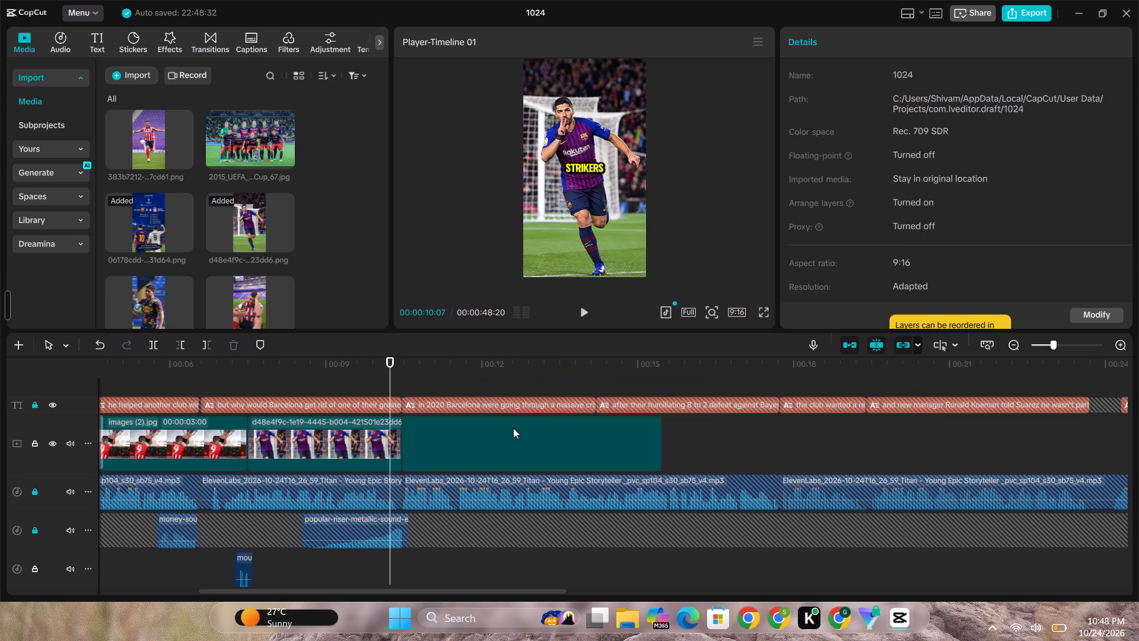
{"action": "left_click_drag", "start_coordinate": [662, 427], "coordinate": [765, 441]}
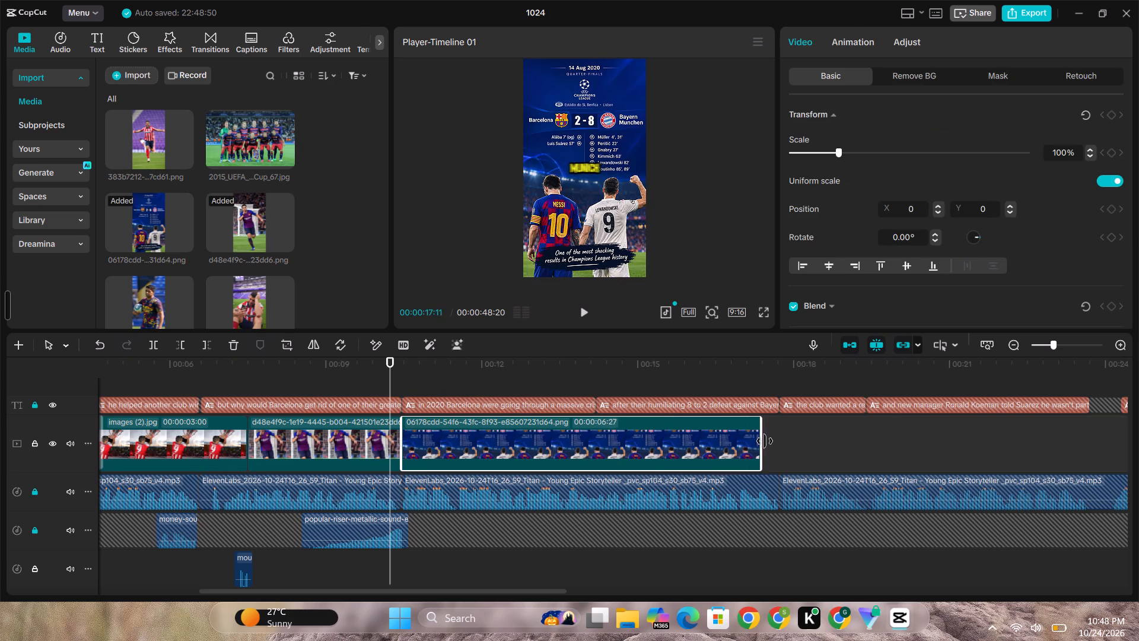
{"action": "left_click_drag", "start_coordinate": [765, 441], "coordinate": [773, 441]}
{"action": "left_click", "coordinate": [405, 390]}
{"action": "left_click", "coordinate": [421, 422]}
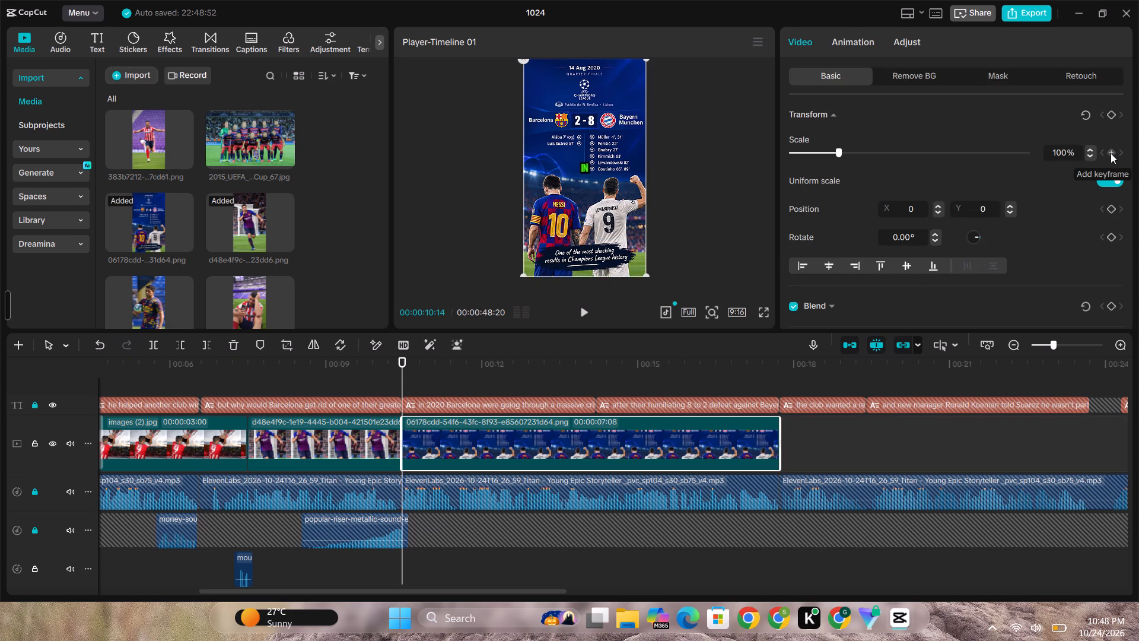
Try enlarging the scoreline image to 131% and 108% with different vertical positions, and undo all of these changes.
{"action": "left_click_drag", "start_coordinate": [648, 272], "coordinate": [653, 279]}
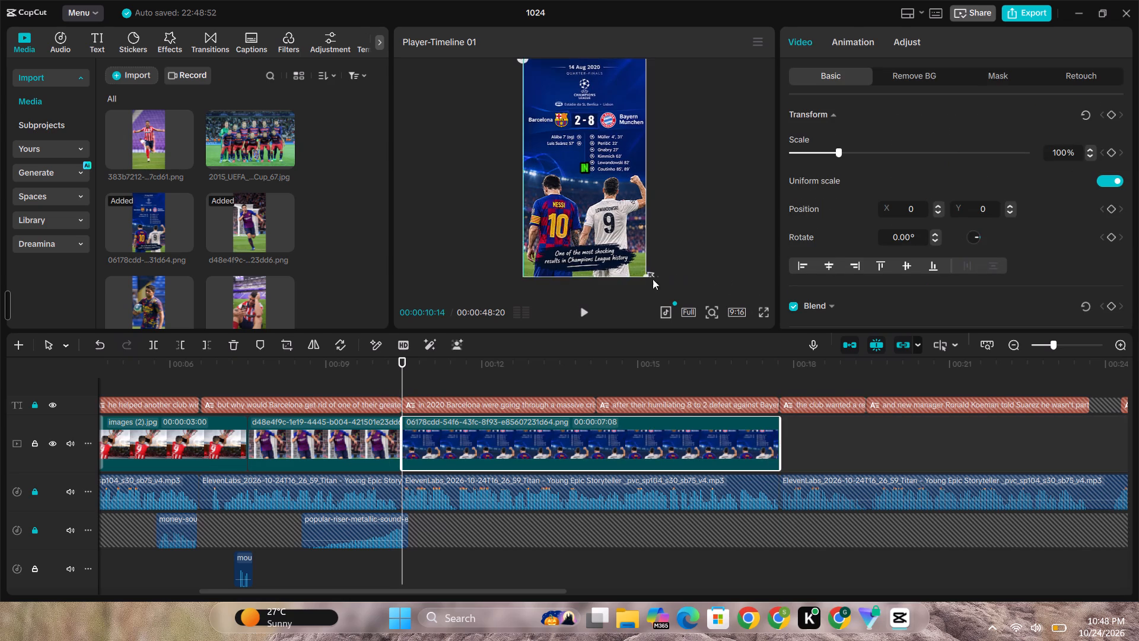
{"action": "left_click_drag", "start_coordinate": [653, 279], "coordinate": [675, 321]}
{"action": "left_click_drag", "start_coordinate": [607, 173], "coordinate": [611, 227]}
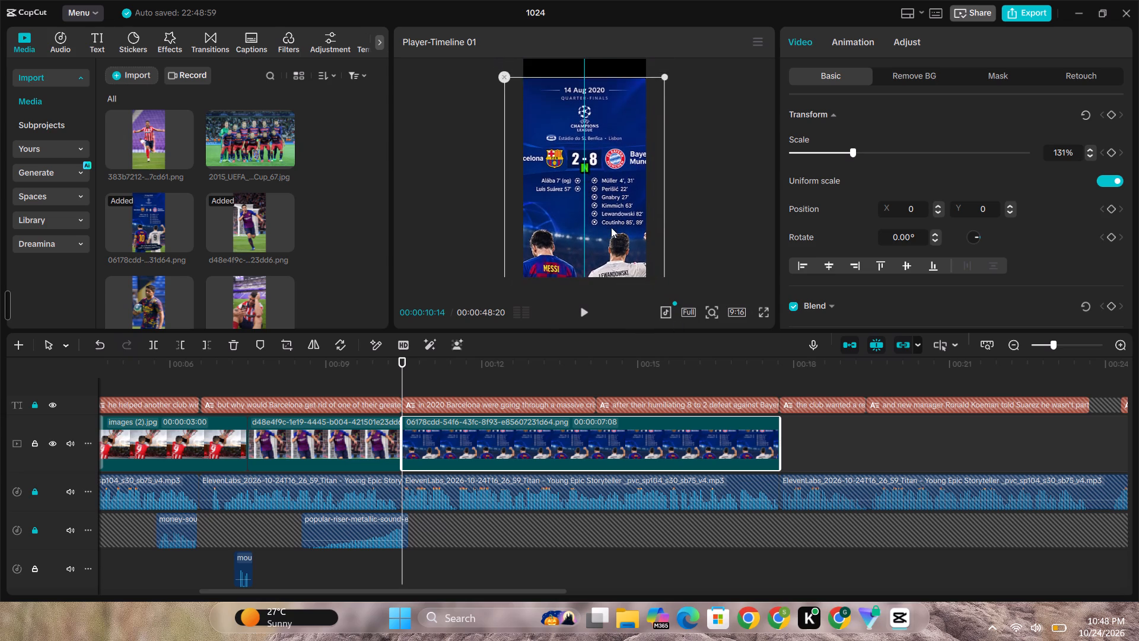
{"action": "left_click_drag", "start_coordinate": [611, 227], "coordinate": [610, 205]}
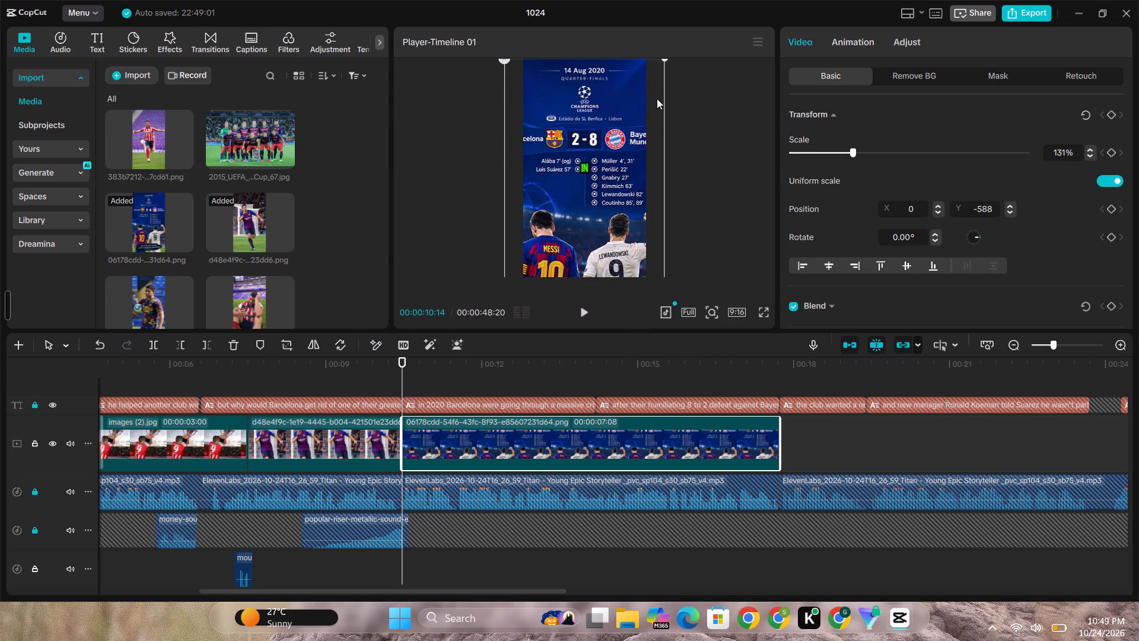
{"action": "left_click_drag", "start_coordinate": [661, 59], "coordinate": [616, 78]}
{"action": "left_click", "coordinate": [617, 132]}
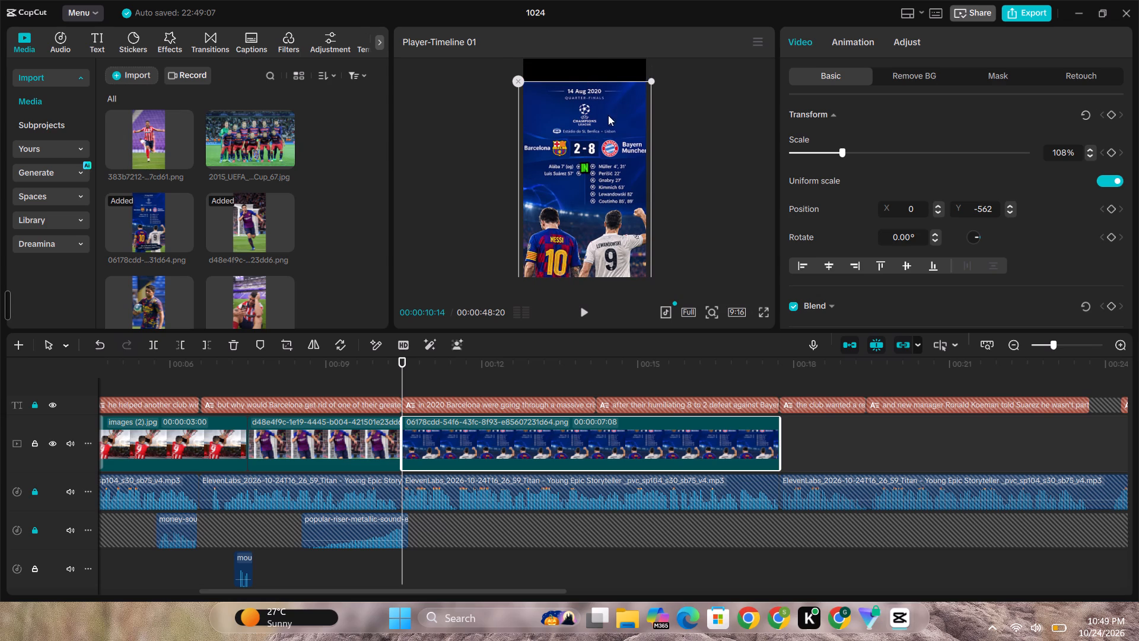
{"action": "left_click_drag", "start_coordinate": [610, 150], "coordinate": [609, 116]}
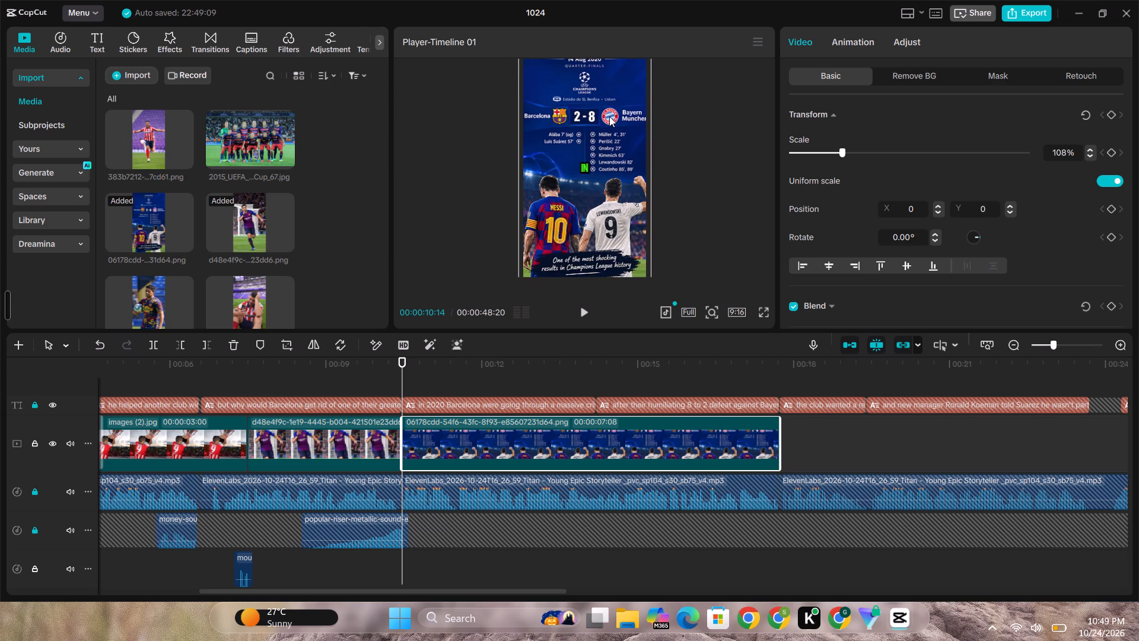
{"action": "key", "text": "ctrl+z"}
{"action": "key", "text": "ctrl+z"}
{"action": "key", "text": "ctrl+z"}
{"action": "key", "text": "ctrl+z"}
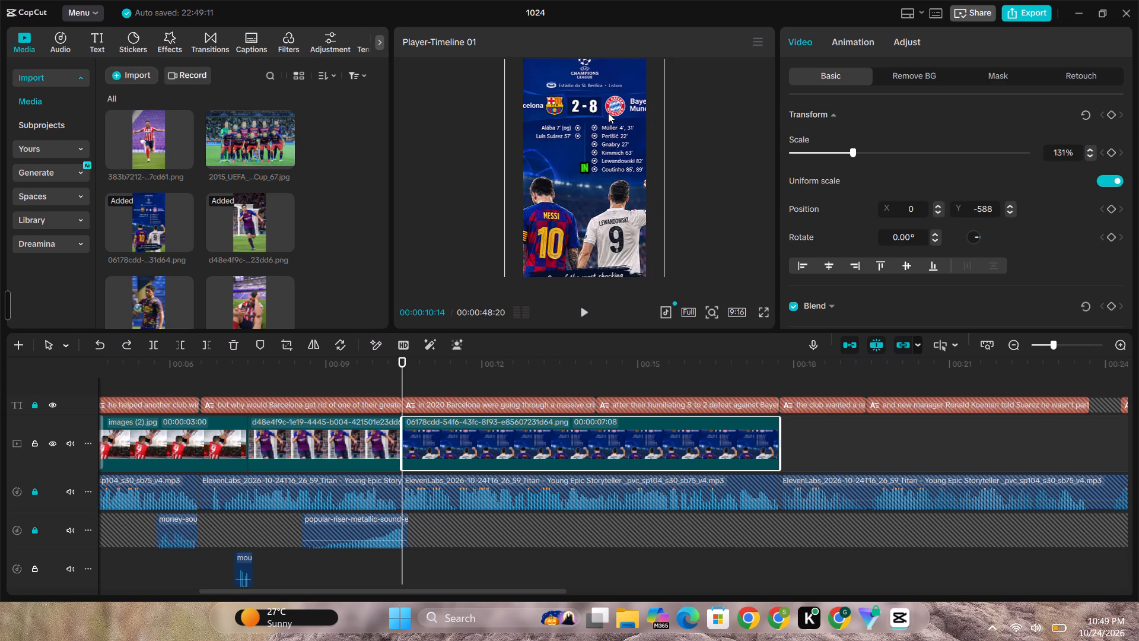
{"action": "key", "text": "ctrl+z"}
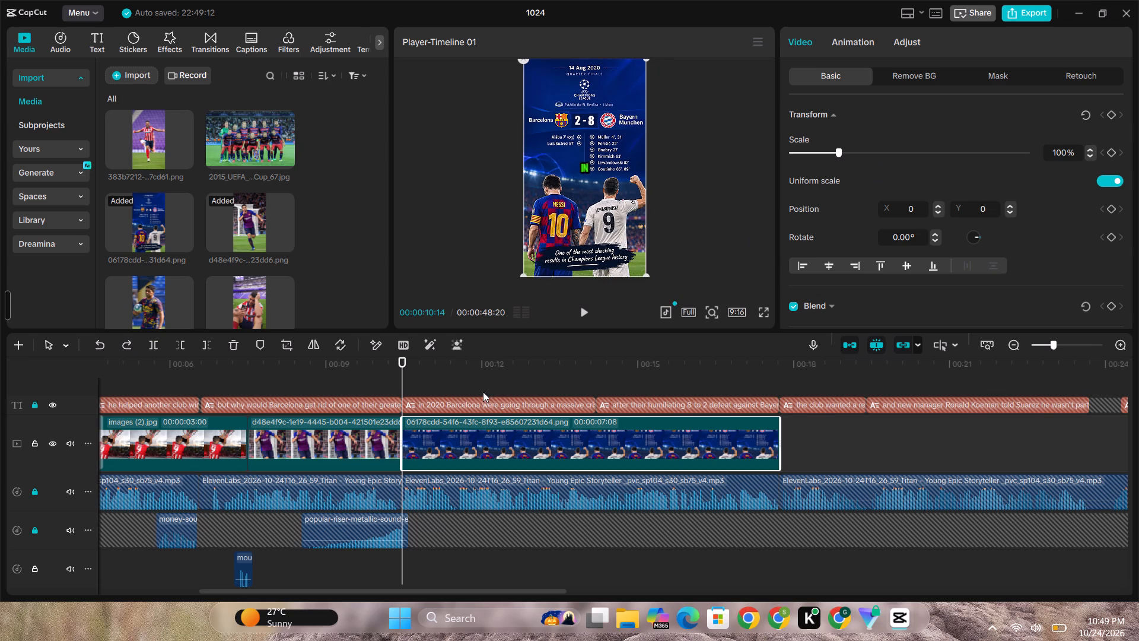
Keyframe the scoreline image's scale to 100% at 00:00:10:14, 106% at 00:00:14:06 and 100% at 00:00:17:18.
{"action": "left_click", "coordinate": [1111, 152]}
{"action": "left_click", "coordinate": [588, 386]}
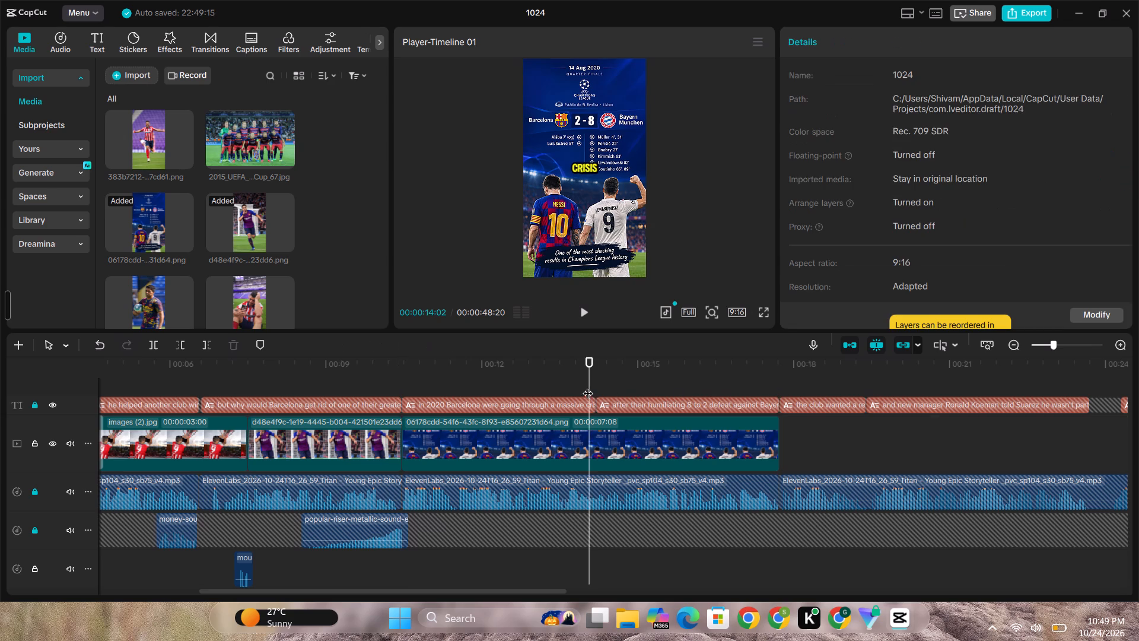
{"action": "left_click", "coordinate": [593, 384]}
{"action": "left_click", "coordinate": [589, 437]}
{"action": "left_click", "coordinate": [837, 150]}
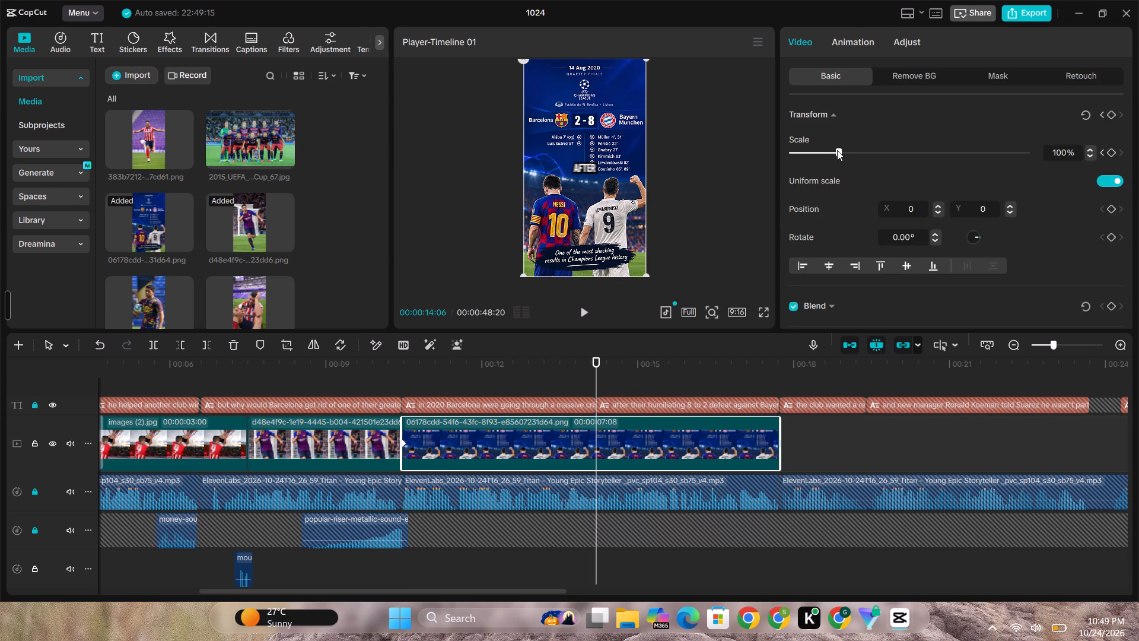
{"action": "left_click", "coordinate": [772, 386]}
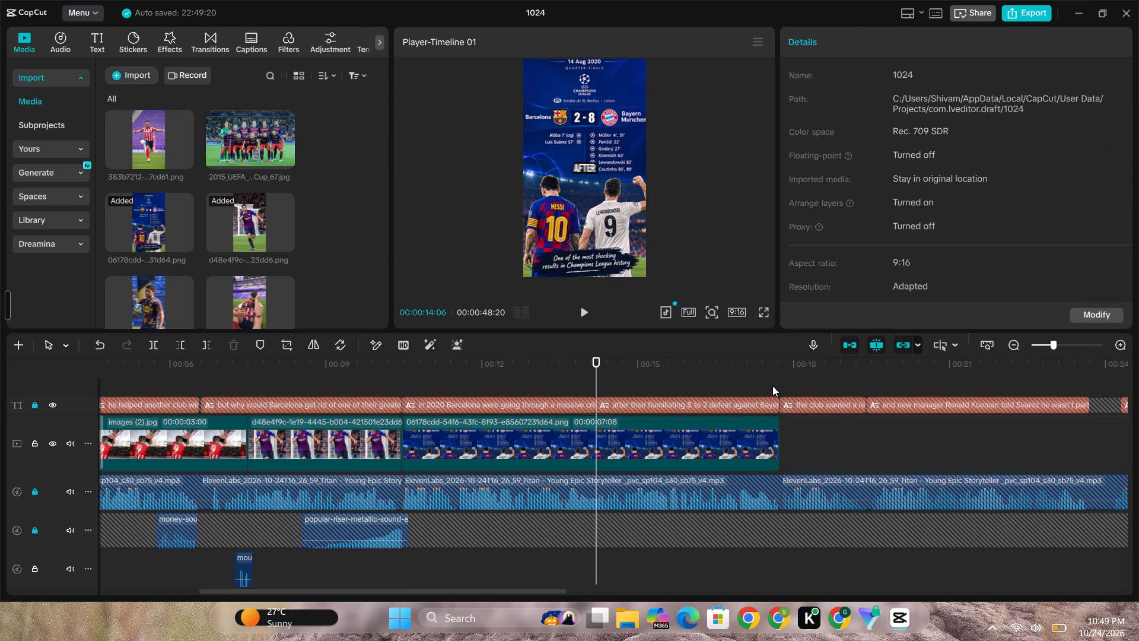
{"action": "left_click", "coordinate": [762, 435]}
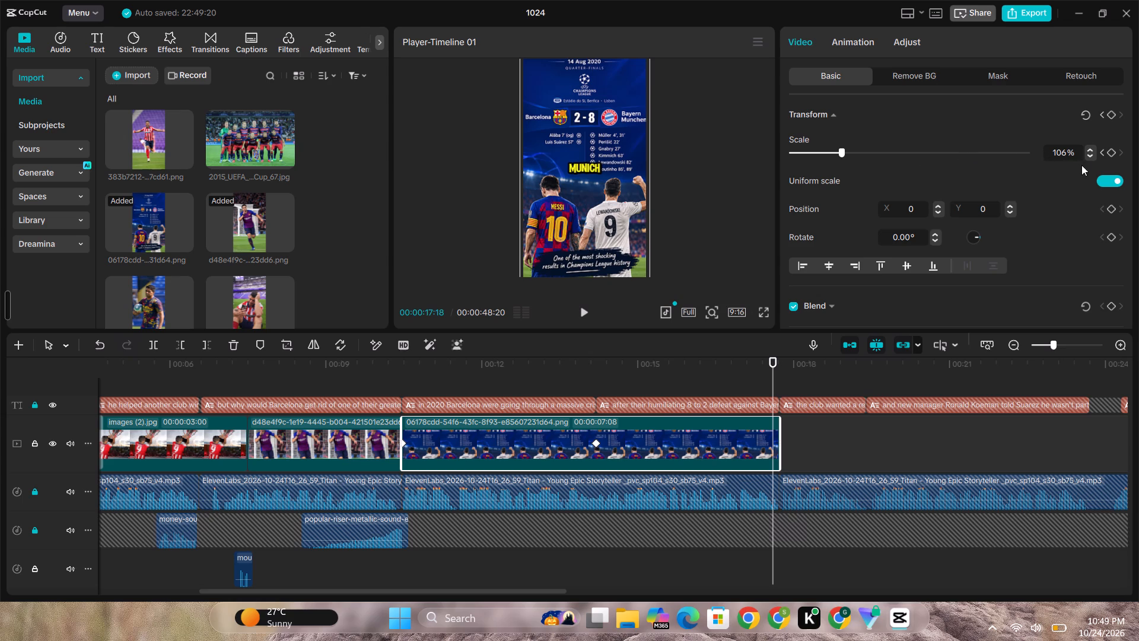
{"action": "triple_click", "coordinate": [1092, 157]}
{"action": "triple_click", "coordinate": [1092, 156]}
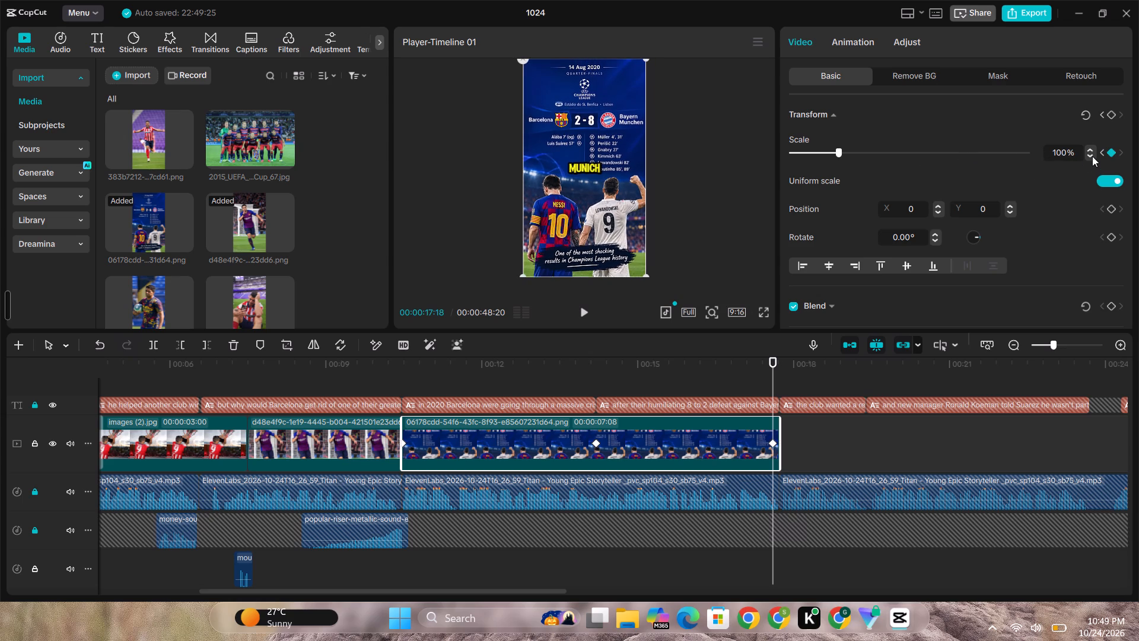
Play across the cut from the celebration image into the scoreline image to check the zoom.
{"action": "left_click", "coordinate": [383, 389]}
{"action": "key", "text": "space"}
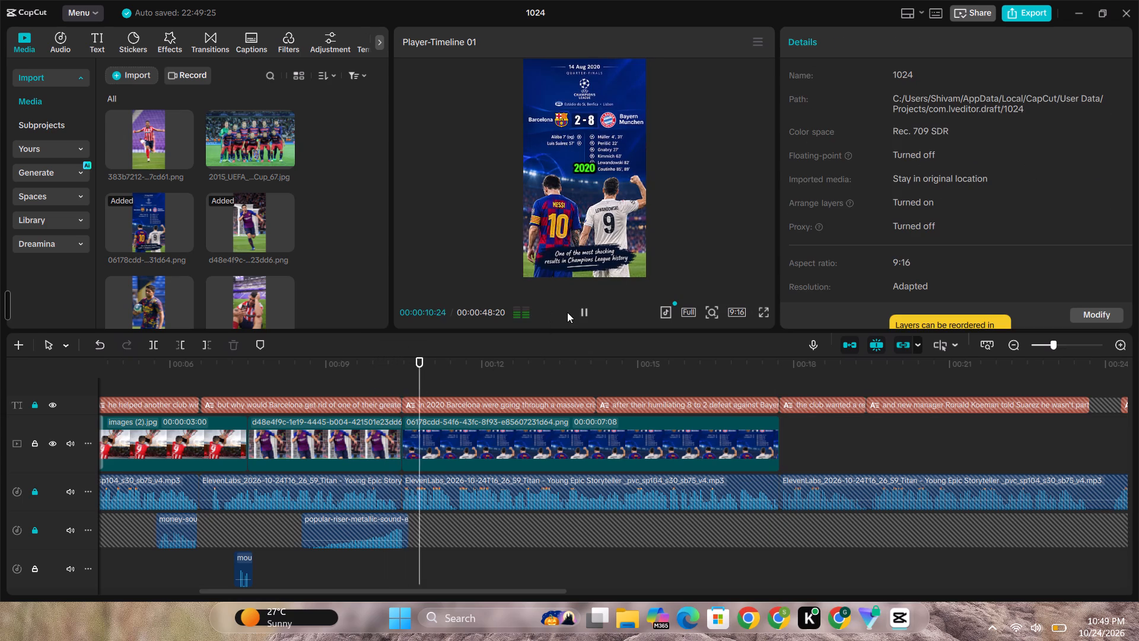
{"action": "left_click", "coordinate": [587, 309]}
Add the Comic Cut transition between the celebration and scoreline images and shorten it to 0.5 s.
{"action": "left_click", "coordinate": [219, 40]}
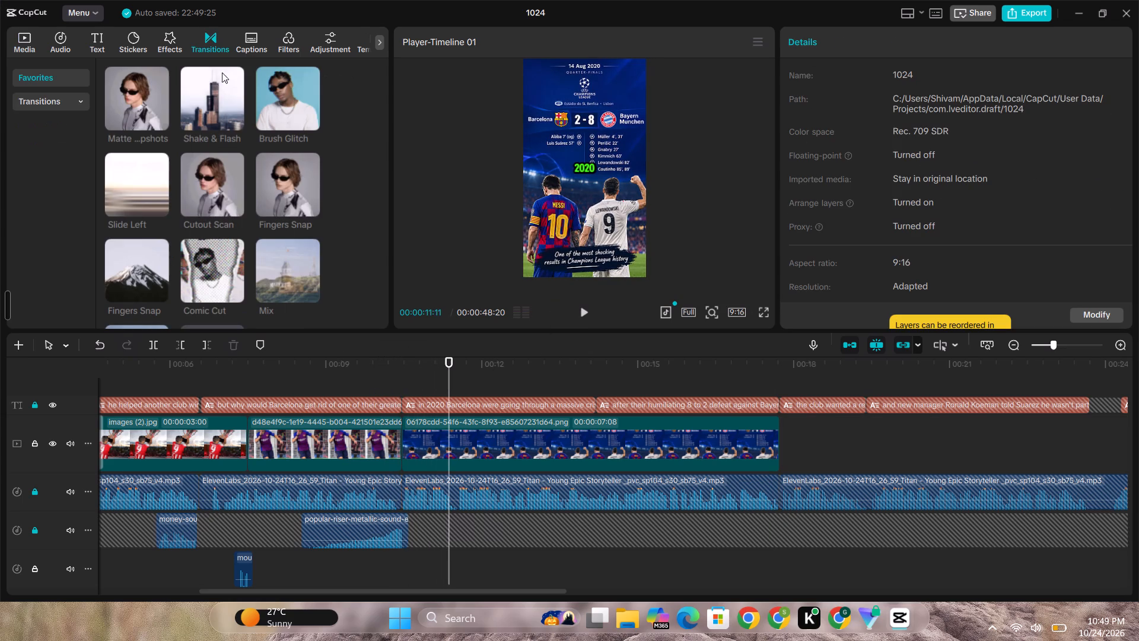
{"action": "scroll", "coordinate": [243, 204], "scroll_direction": "down", "scroll_amount": 2}
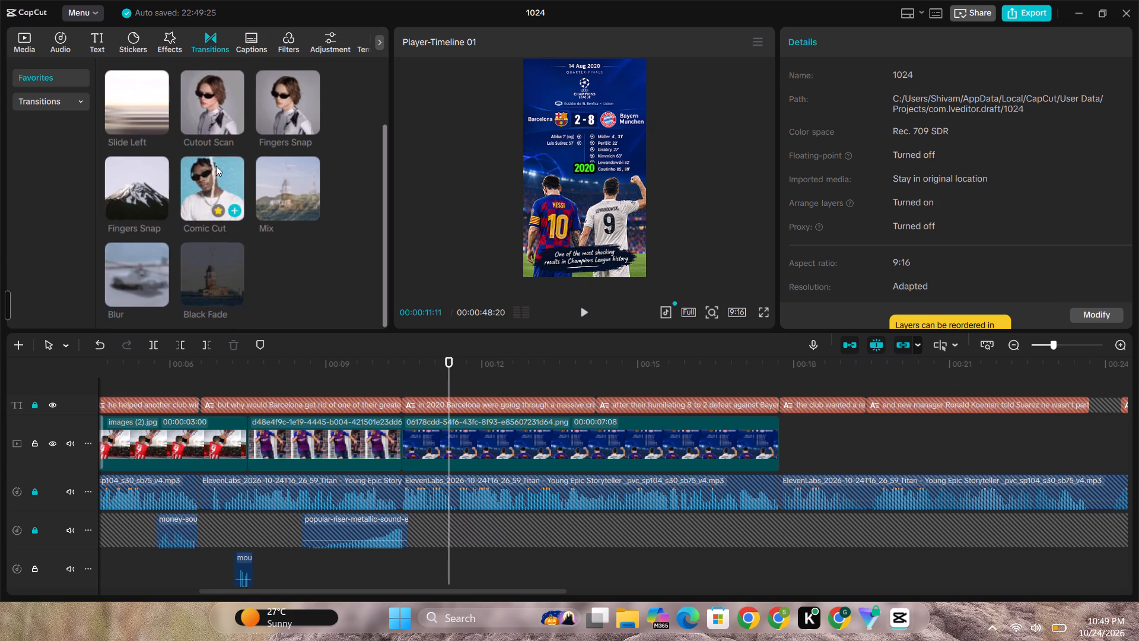
{"action": "left_click_drag", "start_coordinate": [215, 166], "coordinate": [381, 437]}
{"action": "left_click", "coordinate": [397, 440]}
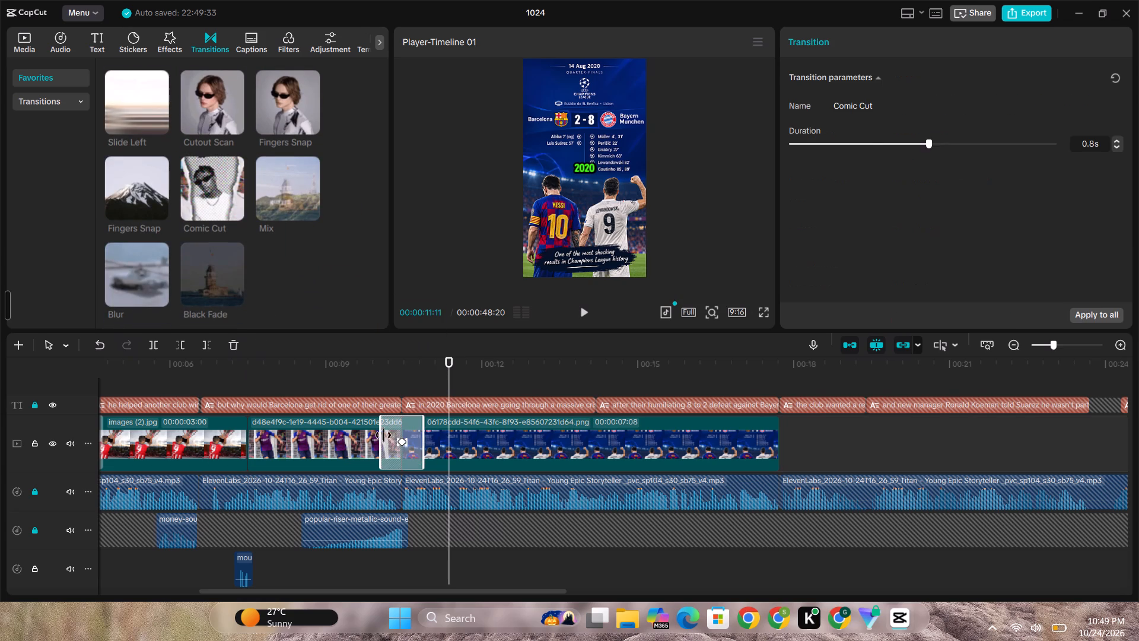
{"action": "left_click_drag", "start_coordinate": [384, 435], "coordinate": [391, 435]}
Add the dobcommunications paper-bag rustling sound and trim both ends to leave a short piece under the Comic Cut transition.
{"action": "left_click", "coordinate": [34, 46]}
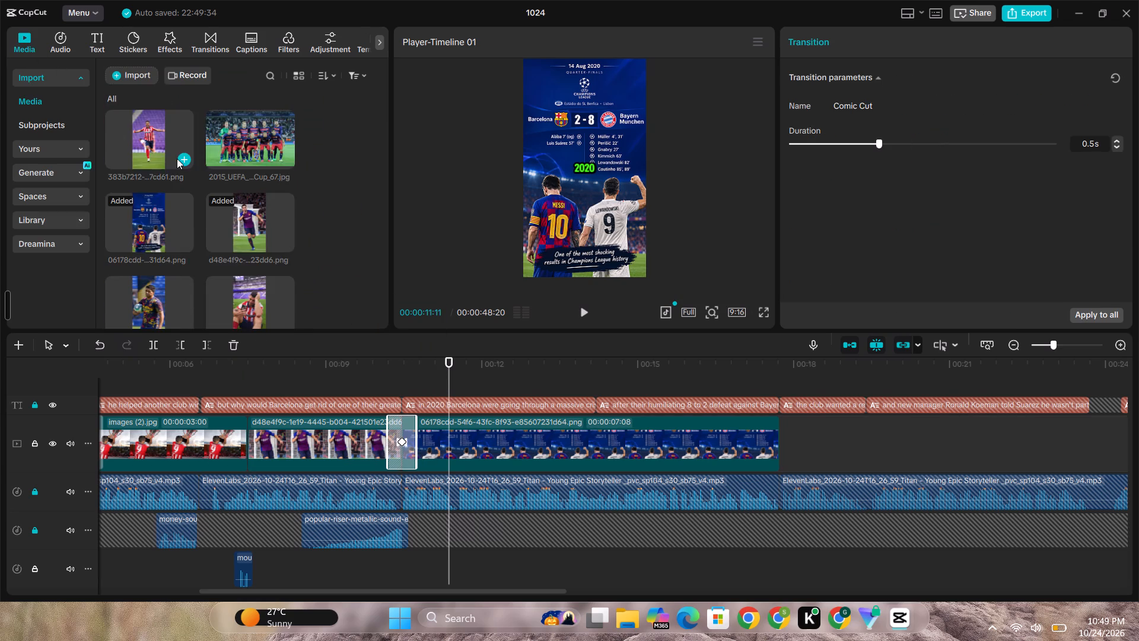
{"action": "scroll", "coordinate": [177, 158], "scroll_direction": "down", "scroll_amount": 3}
{"action": "scroll", "coordinate": [183, 178], "scroll_direction": "up", "scroll_amount": 6}
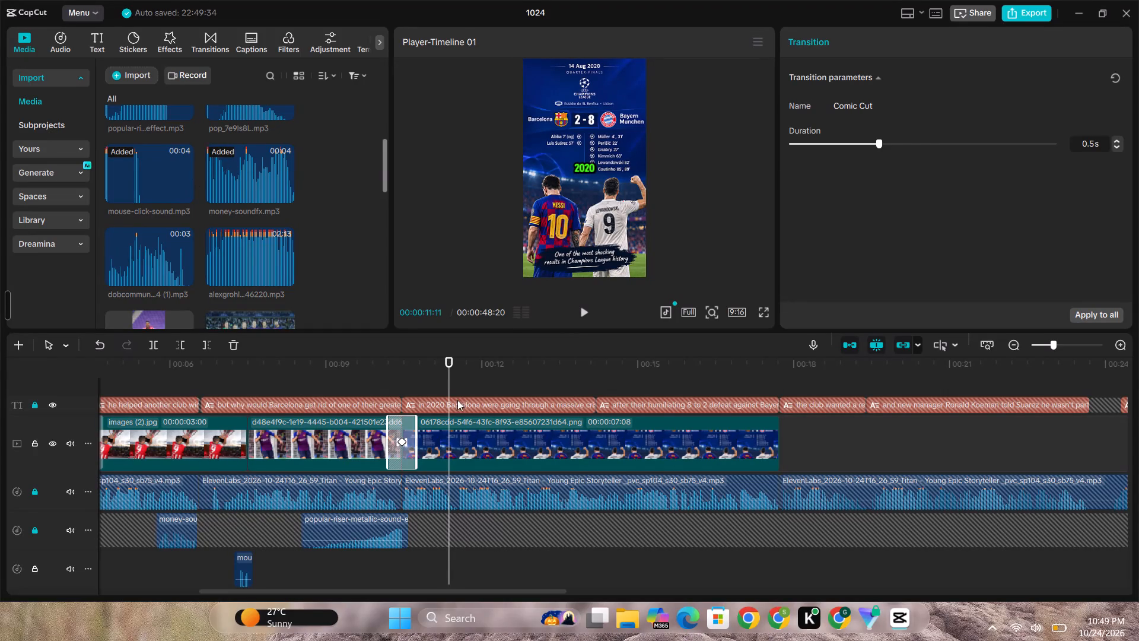
{"action": "left_click", "coordinate": [366, 385]}
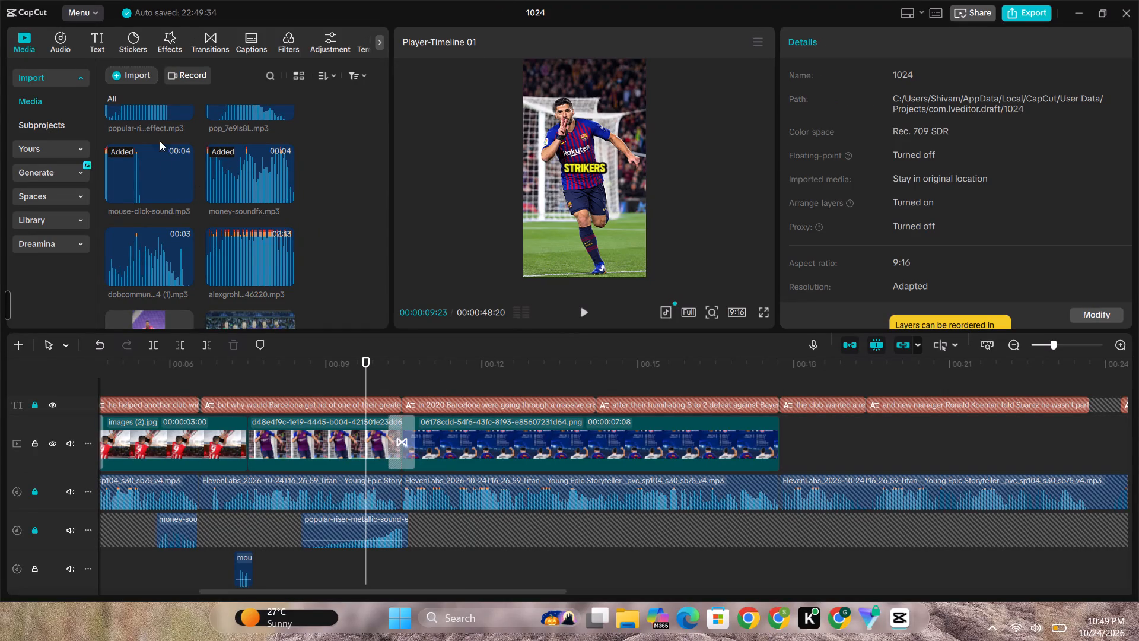
{"action": "scroll", "coordinate": [161, 164], "scroll_direction": "down", "scroll_amount": 2}
{"action": "scroll", "coordinate": [206, 176], "scroll_direction": "up", "scroll_amount": 2}
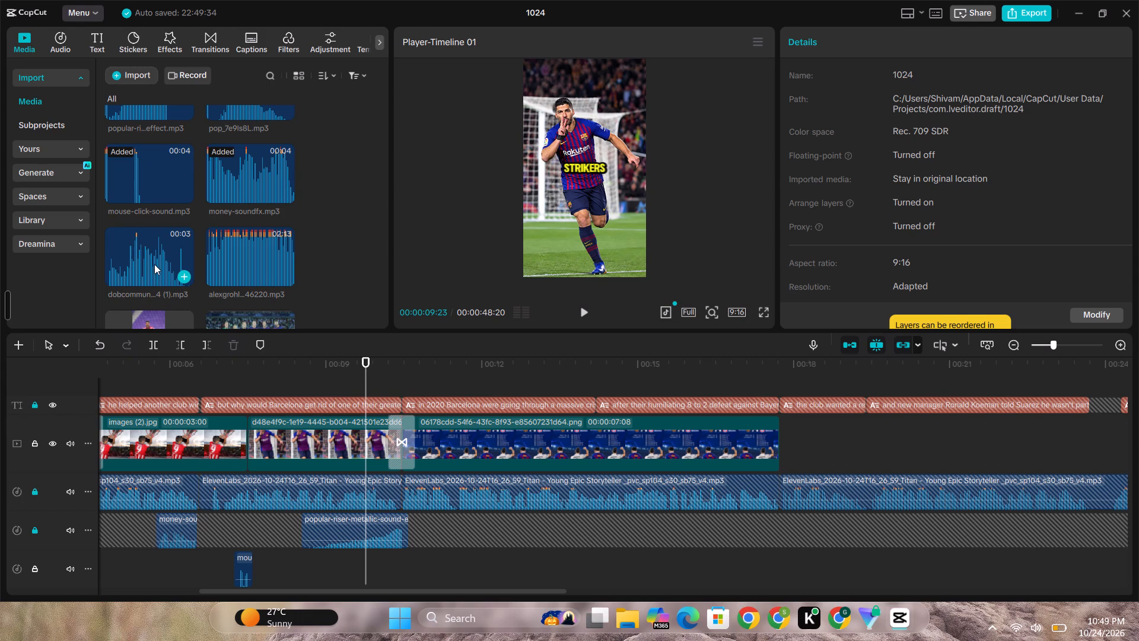
{"action": "left_click_drag", "start_coordinate": [154, 263], "coordinate": [351, 590]}
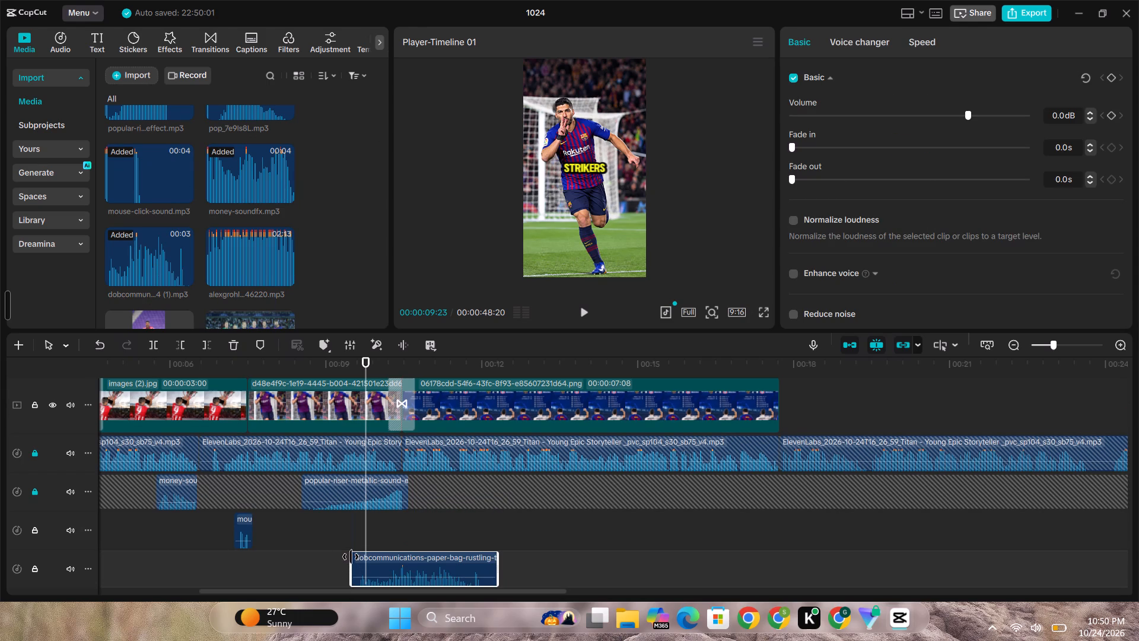
{"action": "left_click_drag", "start_coordinate": [351, 557], "coordinate": [396, 566]}
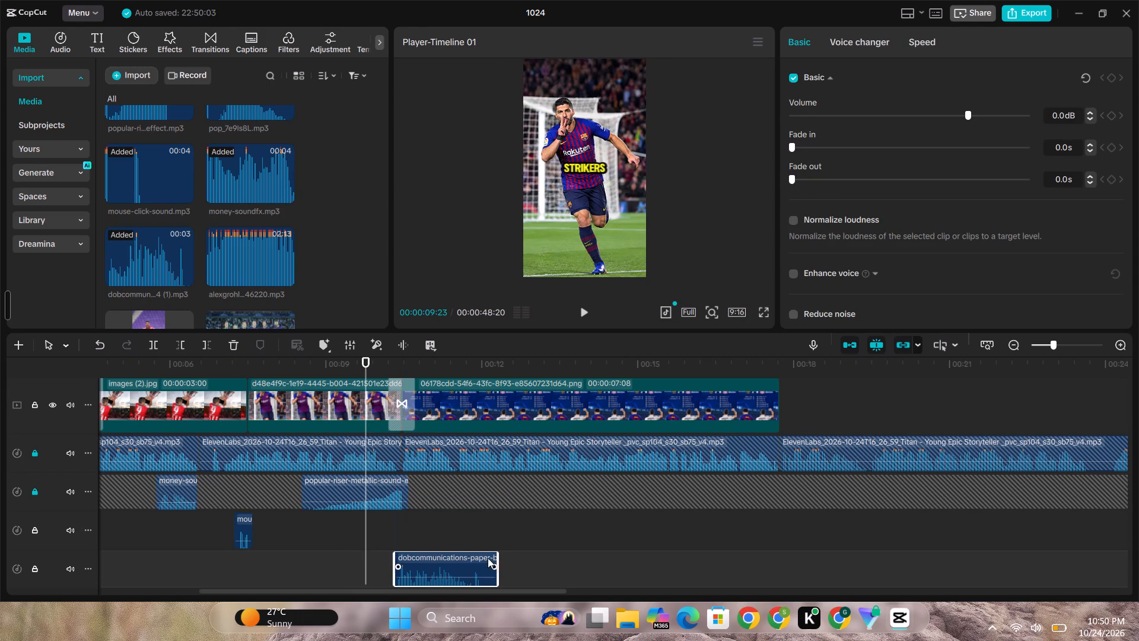
{"action": "left_click_drag", "start_coordinate": [498, 557], "coordinate": [413, 563]}
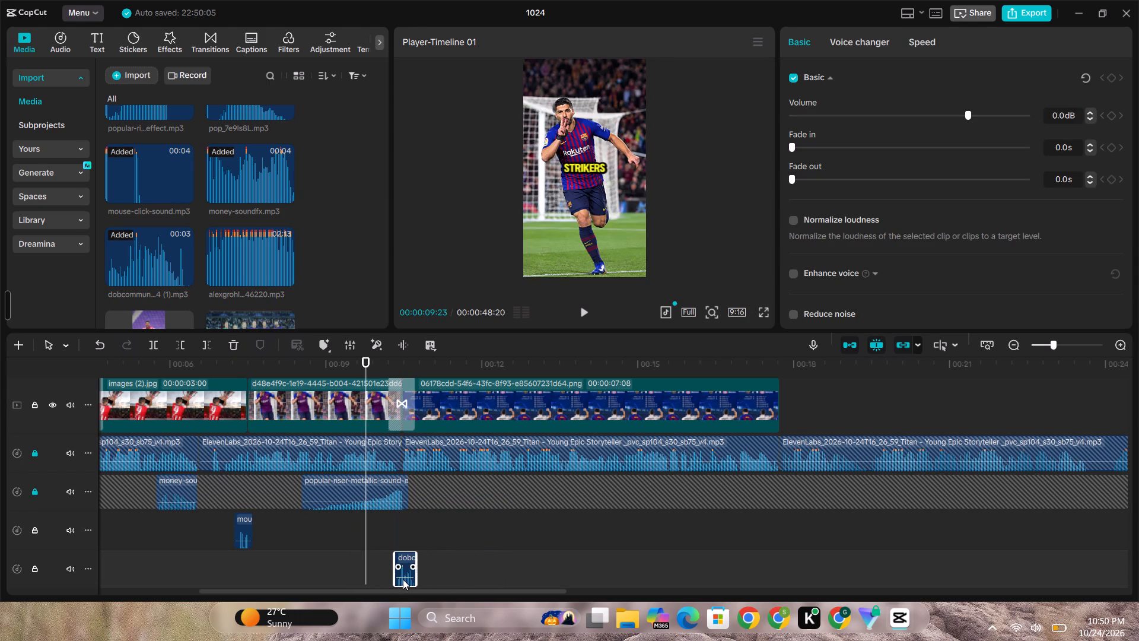
Lower the rustling sound to -6.4 dB and move it onto the mouse-click track under the Comic Cut transition.
{"action": "left_click", "coordinate": [405, 577]}
{"action": "left_click", "coordinate": [405, 563]}
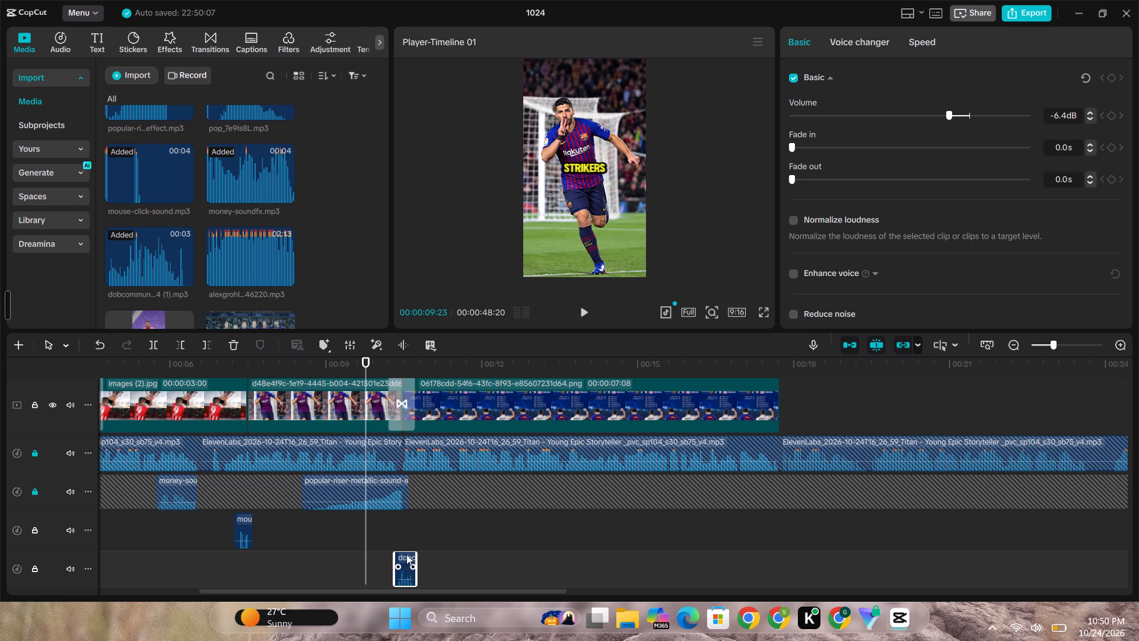
{"action": "left_click_drag", "start_coordinate": [406, 552], "coordinate": [402, 516]}
Play from just before the Comic Cut transition through the scoreline image to check the rustling sound and narration.
{"action": "left_click", "coordinate": [378, 518]}
{"action": "left_click", "coordinate": [587, 306]}
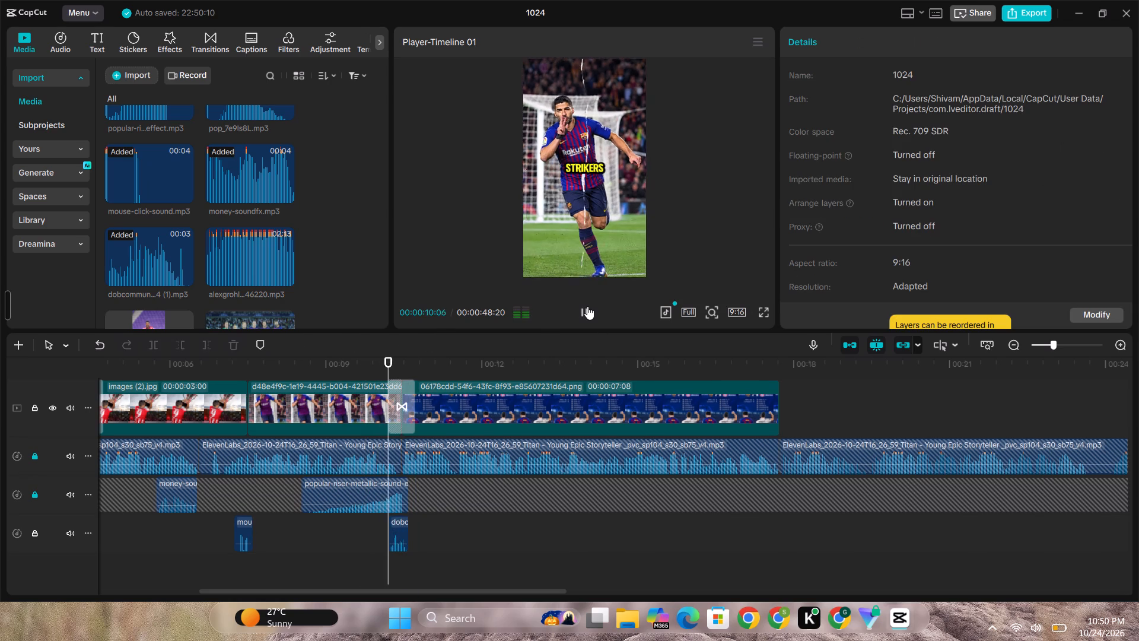
{"action": "left_click", "coordinate": [586, 306]}
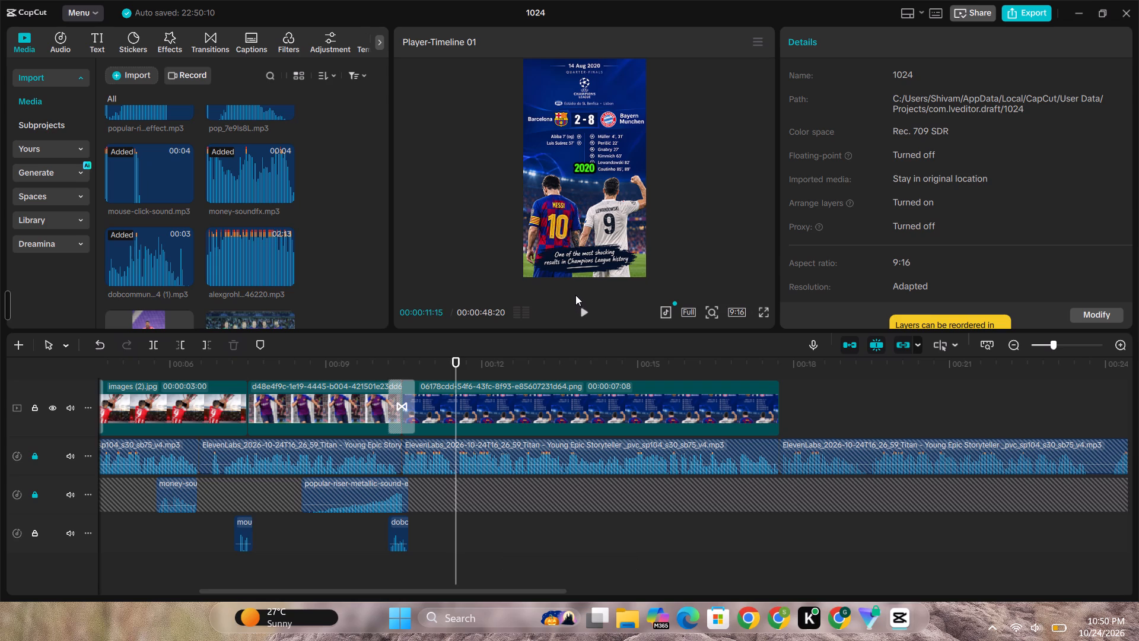
{"action": "left_click", "coordinate": [586, 307]}
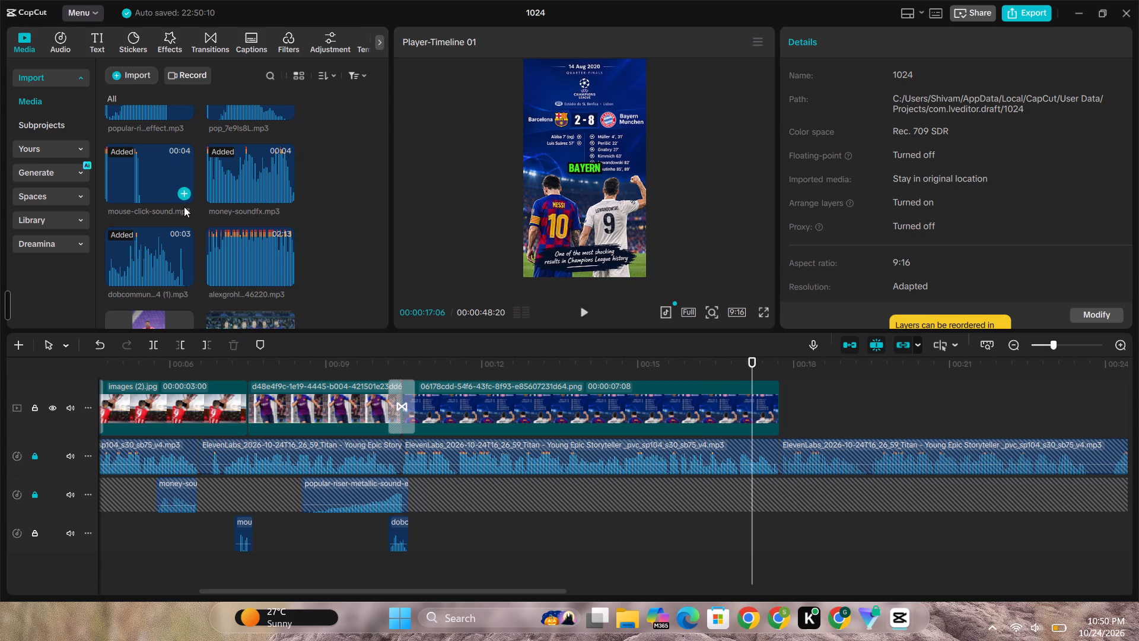
Add the pop_7e9is8L sound to the mouse-click track at the "8 to 2" narration and lower it to -6.4 dB.
{"action": "scroll", "coordinate": [196, 182], "scroll_direction": "up", "scroll_amount": 2}
{"action": "left_click_drag", "start_coordinate": [253, 234], "coordinate": [516, 537]}
{"action": "left_click_drag", "start_coordinate": [522, 541], "coordinate": [595, 545]}
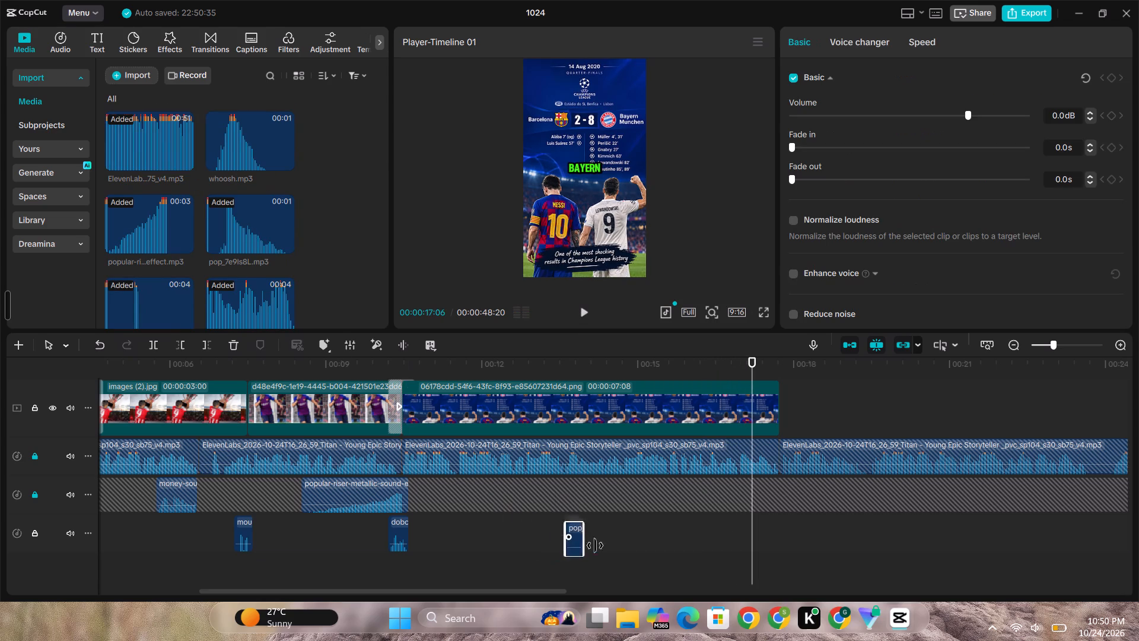
{"action": "left_click_drag", "start_coordinate": [595, 545], "coordinate": [680, 544]}
{"action": "left_click", "coordinate": [680, 544]}
{"action": "left_click", "coordinate": [682, 542]}
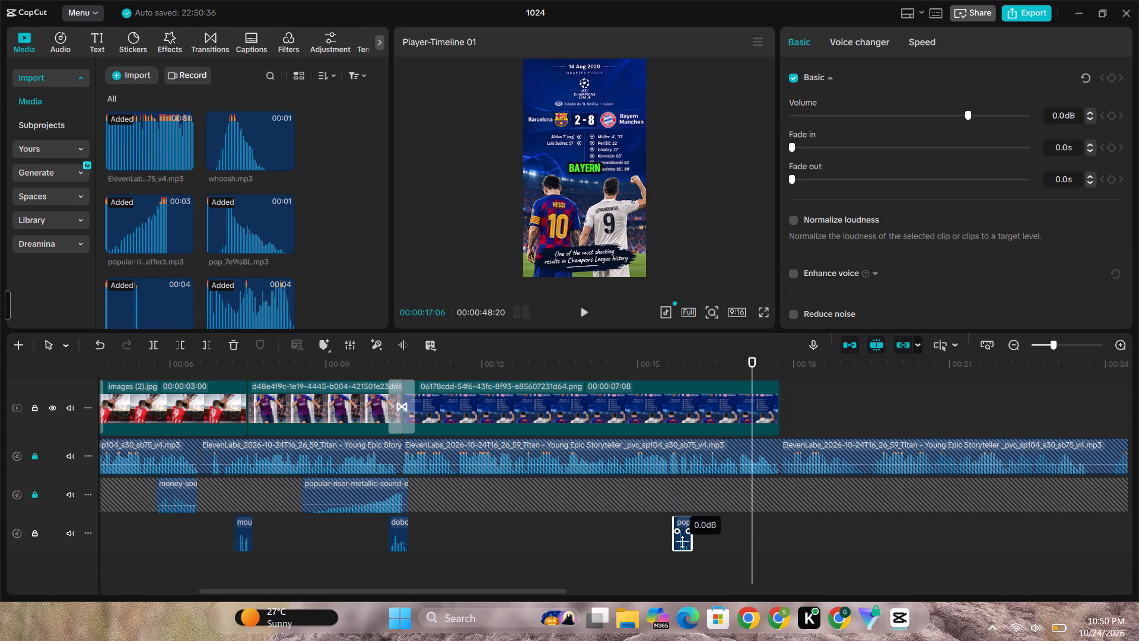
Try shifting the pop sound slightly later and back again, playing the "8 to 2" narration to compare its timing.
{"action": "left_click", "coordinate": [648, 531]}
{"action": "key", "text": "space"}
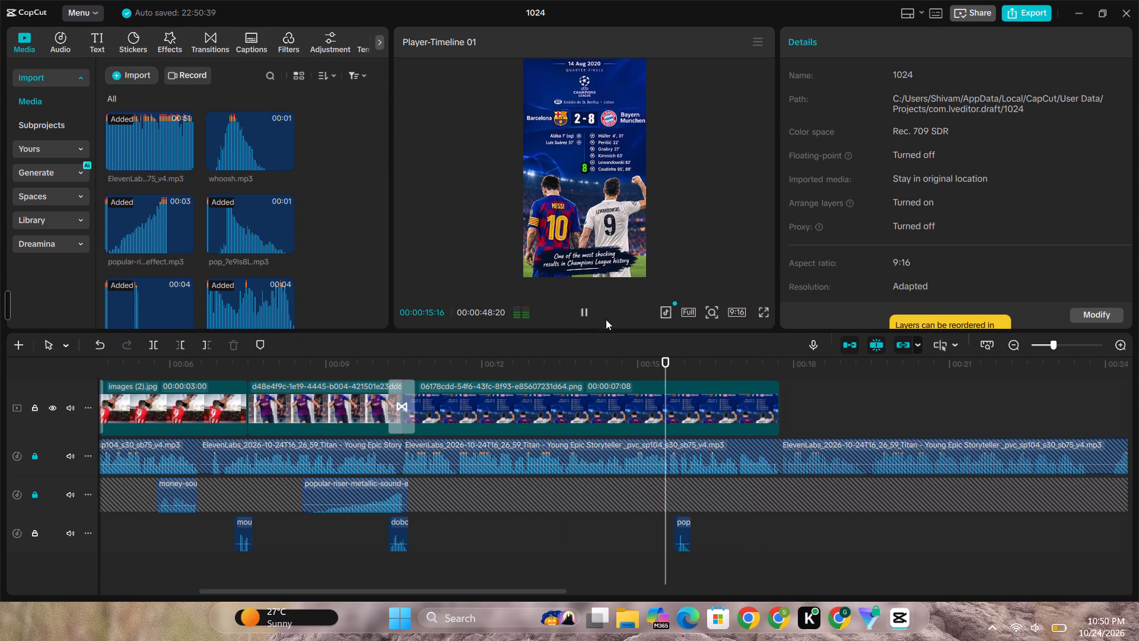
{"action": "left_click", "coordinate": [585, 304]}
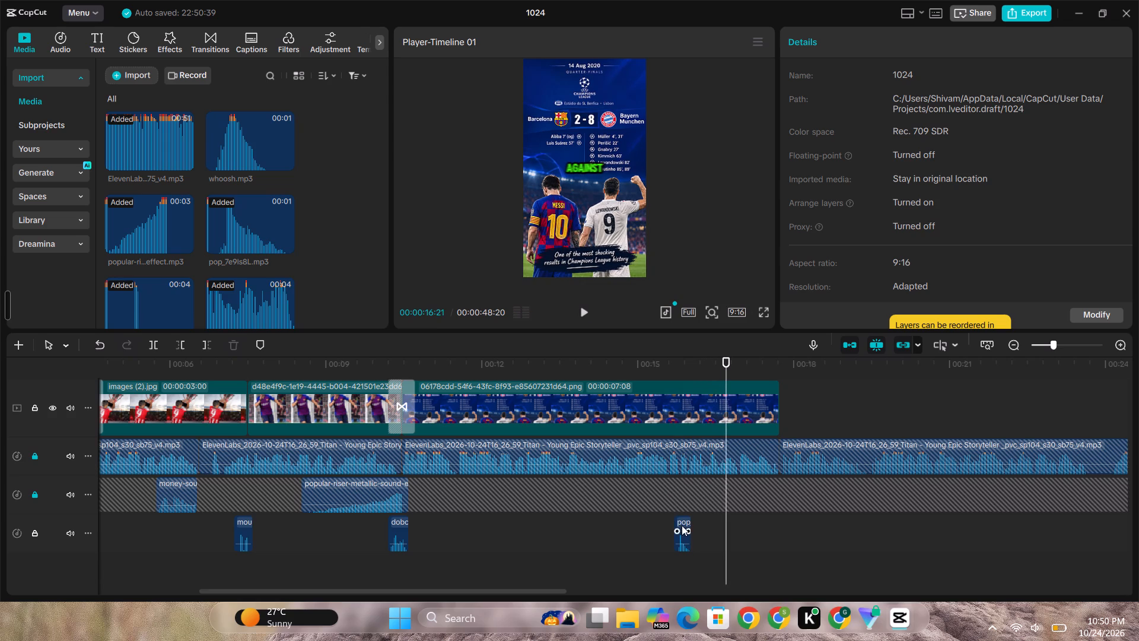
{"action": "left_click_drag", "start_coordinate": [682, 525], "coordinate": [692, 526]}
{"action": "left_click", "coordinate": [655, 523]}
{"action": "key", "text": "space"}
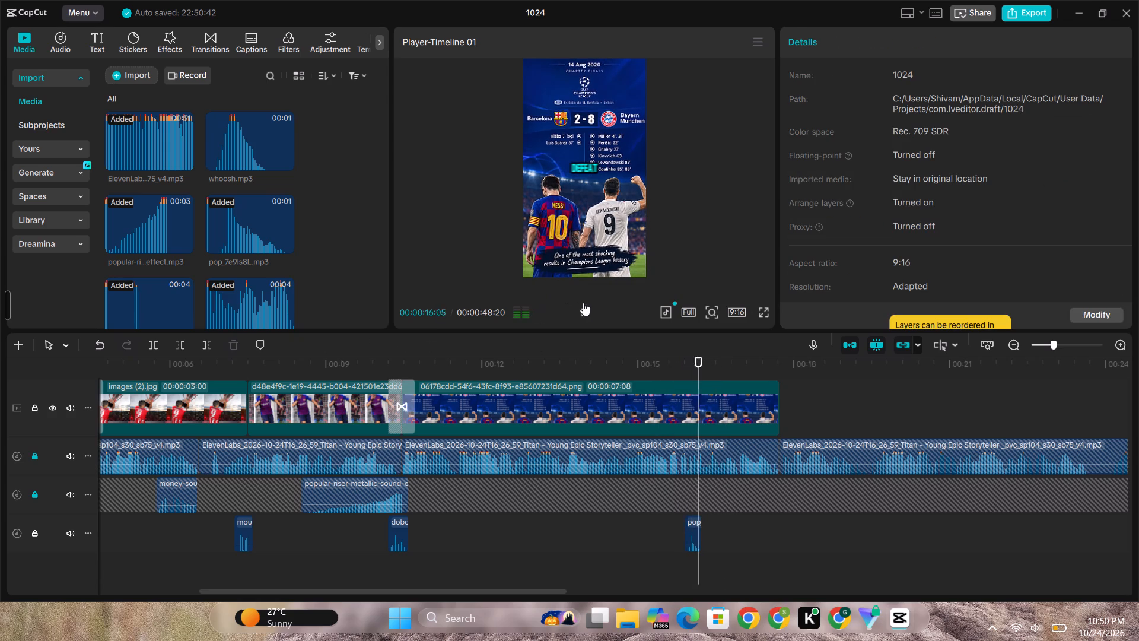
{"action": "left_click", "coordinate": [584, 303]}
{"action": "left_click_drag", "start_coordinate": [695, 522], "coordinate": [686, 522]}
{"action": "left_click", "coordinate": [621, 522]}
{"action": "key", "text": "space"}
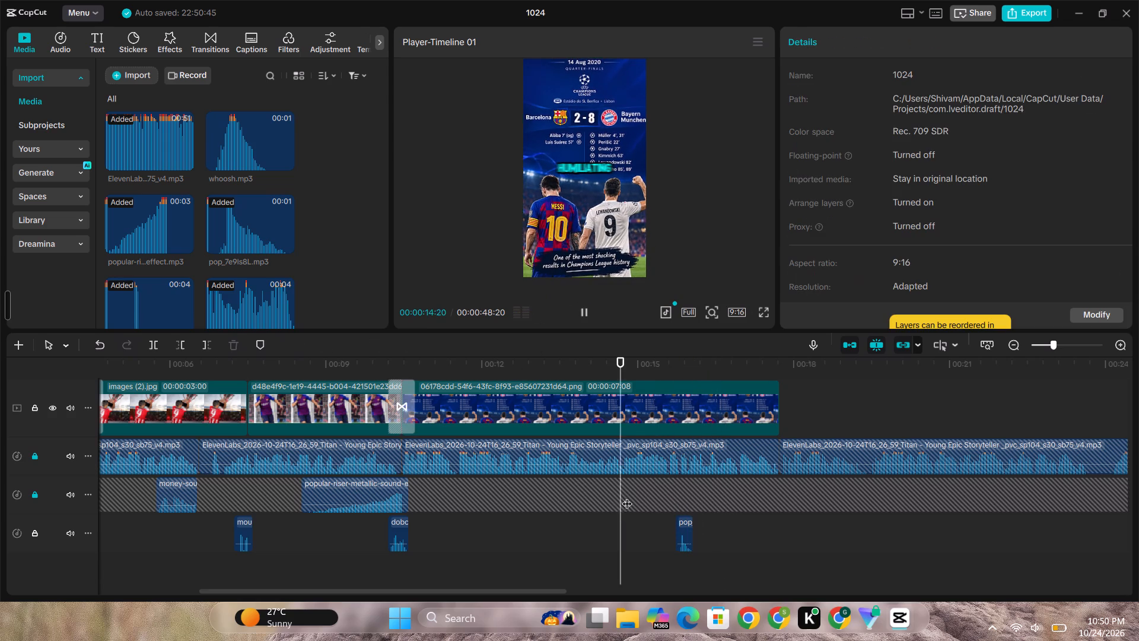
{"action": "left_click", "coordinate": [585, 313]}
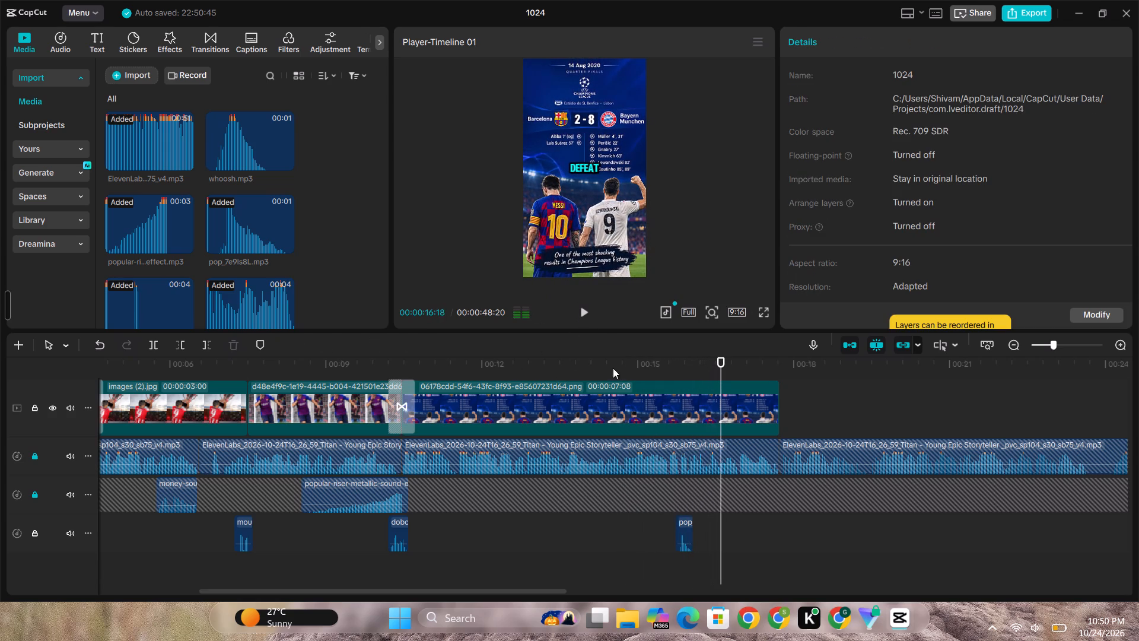
Move the pop sound slightly earlier, ending by the "2" caption at about 00:00:15:29, and play it against the narration.
{"action": "left_click", "coordinate": [689, 524]}
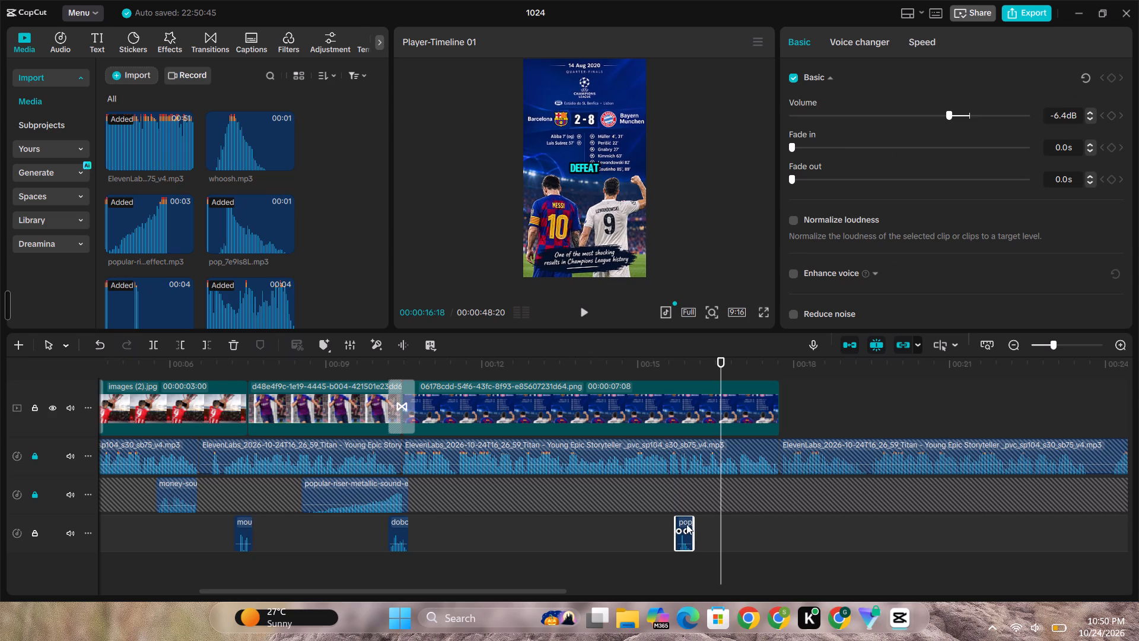
{"action": "left_click_drag", "start_coordinate": [681, 522], "coordinate": [674, 521]}
{"action": "left_click", "coordinate": [653, 519]}
{"action": "key", "text": "space"}
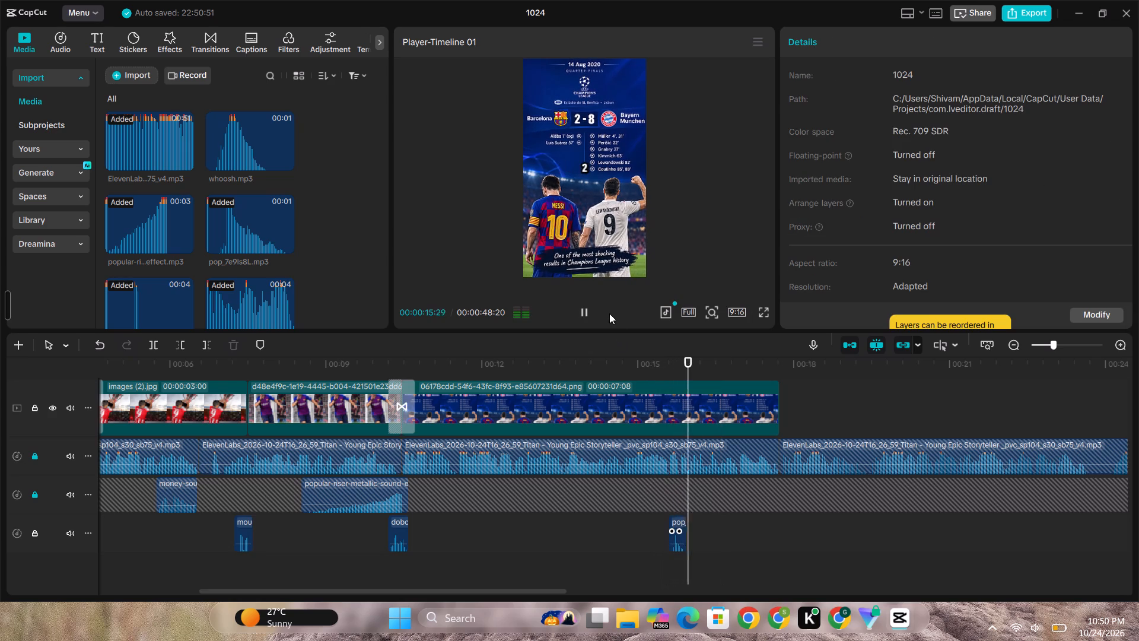
{"action": "left_click", "coordinate": [583, 559]}
{"action": "key", "text": "space"}
{"action": "key", "text": "space"}
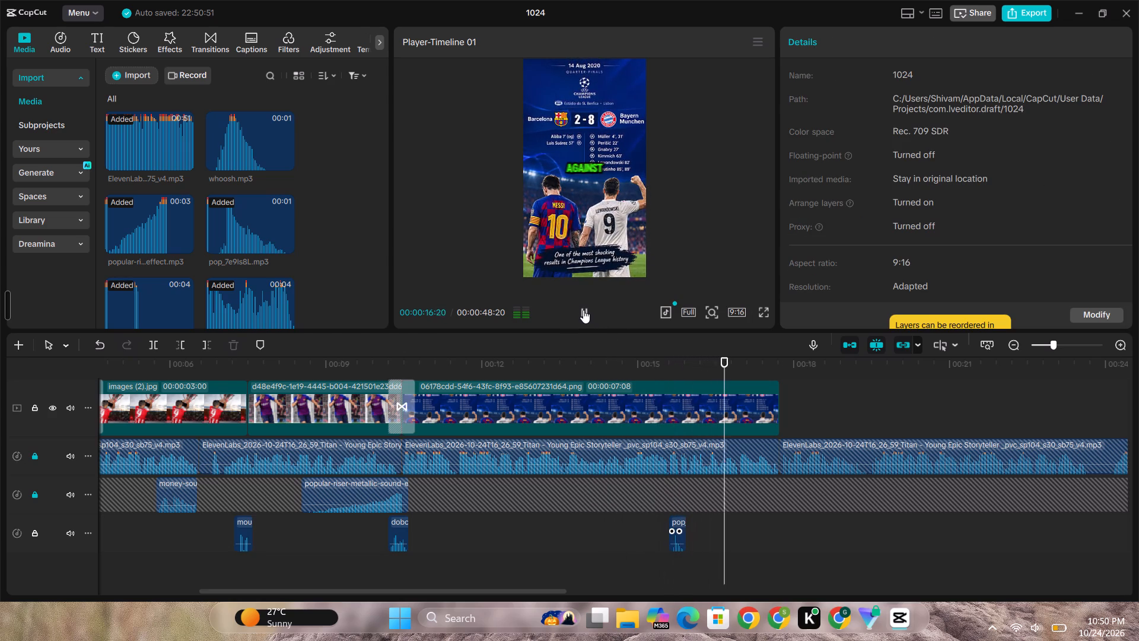
{"action": "left_click", "coordinate": [583, 310]}
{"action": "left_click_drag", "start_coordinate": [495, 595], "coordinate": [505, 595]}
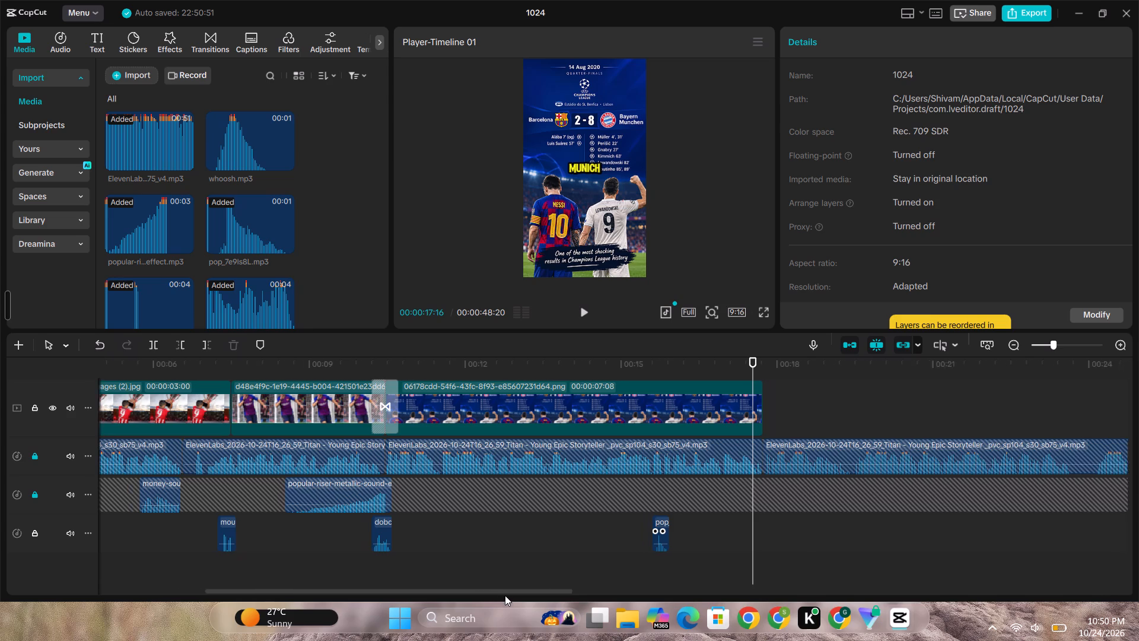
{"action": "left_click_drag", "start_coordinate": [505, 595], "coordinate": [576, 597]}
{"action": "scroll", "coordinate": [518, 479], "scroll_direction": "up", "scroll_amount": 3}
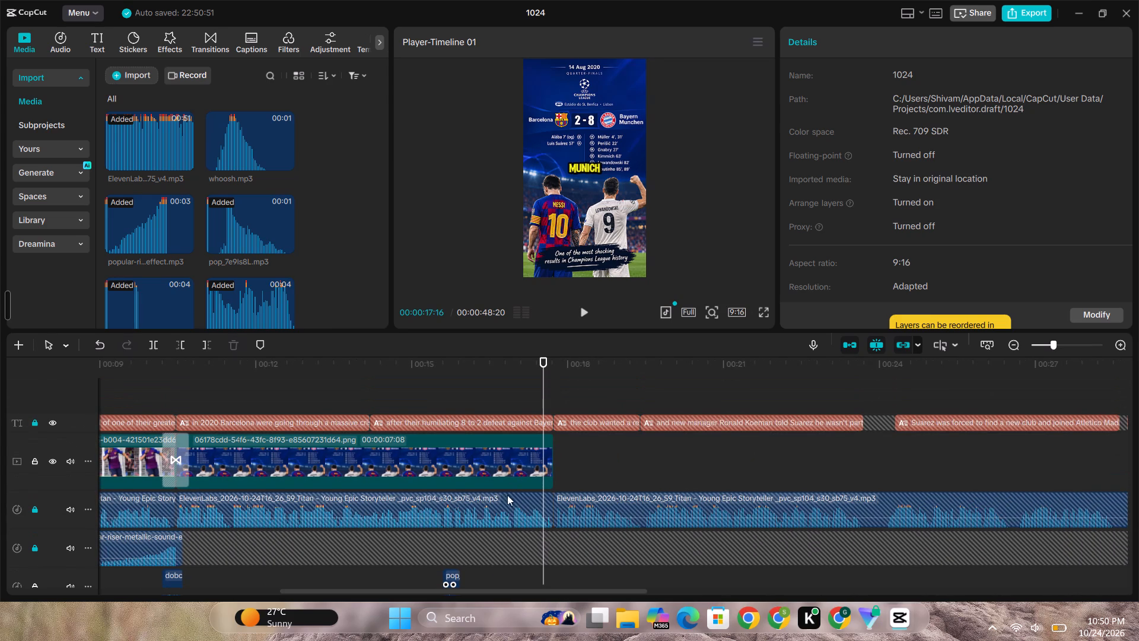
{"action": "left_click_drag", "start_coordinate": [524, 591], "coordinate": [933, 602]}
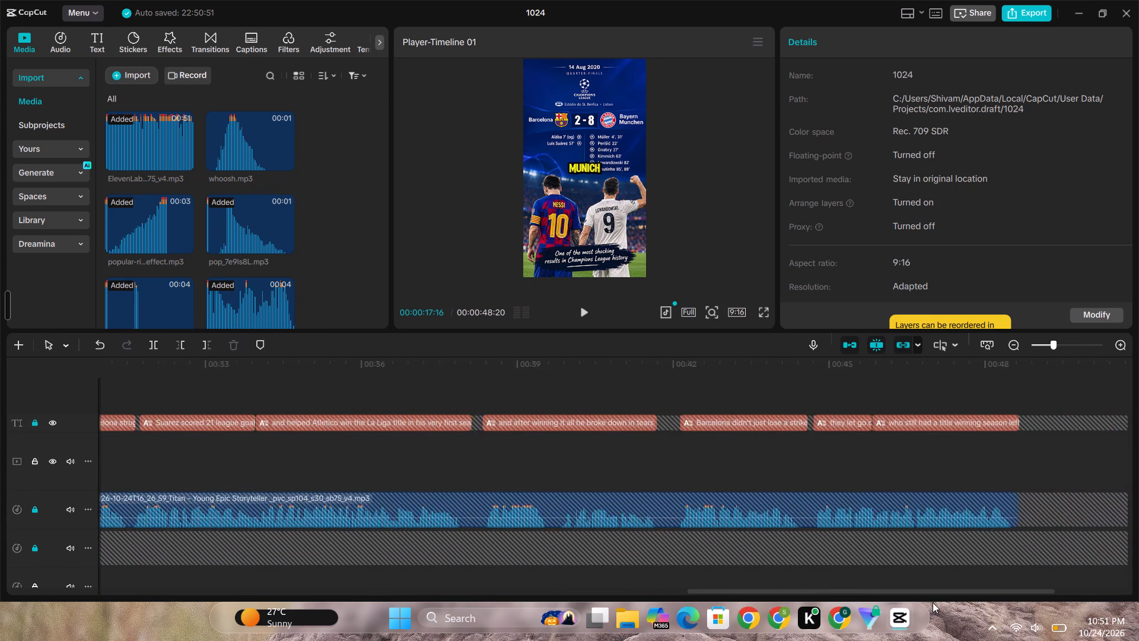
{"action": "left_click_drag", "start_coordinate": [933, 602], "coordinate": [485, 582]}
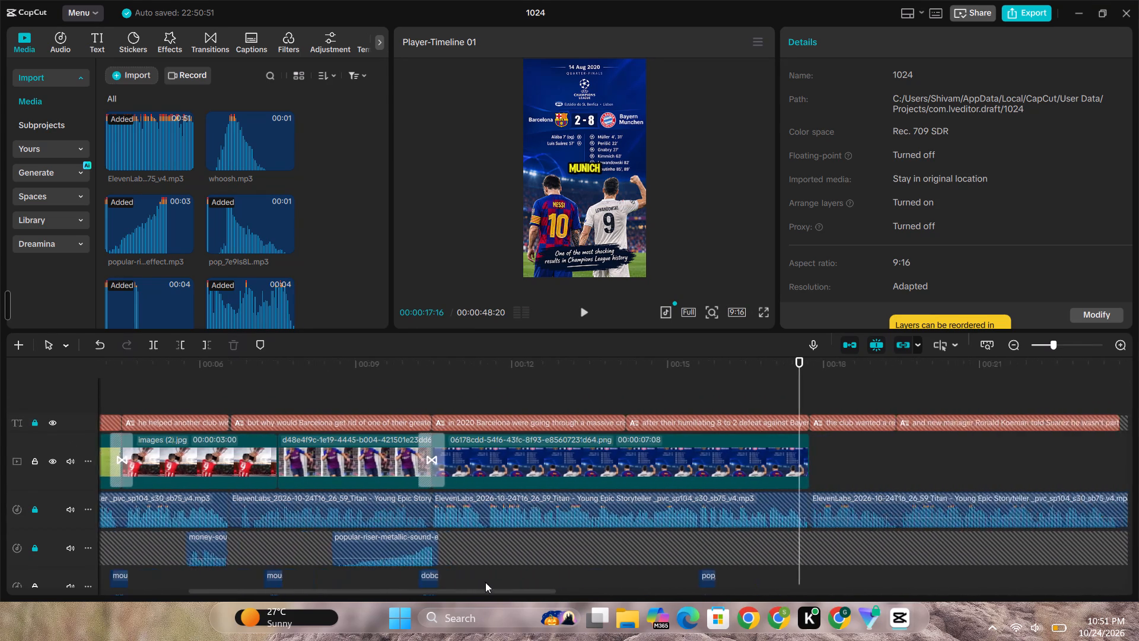
Look through the imported media and play the narration past the scoreline image to see what the next picture must match.
{"action": "left_click_drag", "start_coordinate": [485, 582], "coordinate": [560, 589]}
{"action": "scroll", "coordinate": [190, 192], "scroll_direction": "up", "scroll_amount": 4}
{"action": "scroll", "coordinate": [201, 192], "scroll_direction": "down", "scroll_amount": 2}
{"action": "scroll", "coordinate": [201, 192], "scroll_direction": "up", "scroll_amount": 1}
{"action": "scroll", "coordinate": [201, 192], "scroll_direction": "down", "scroll_amount": 1}
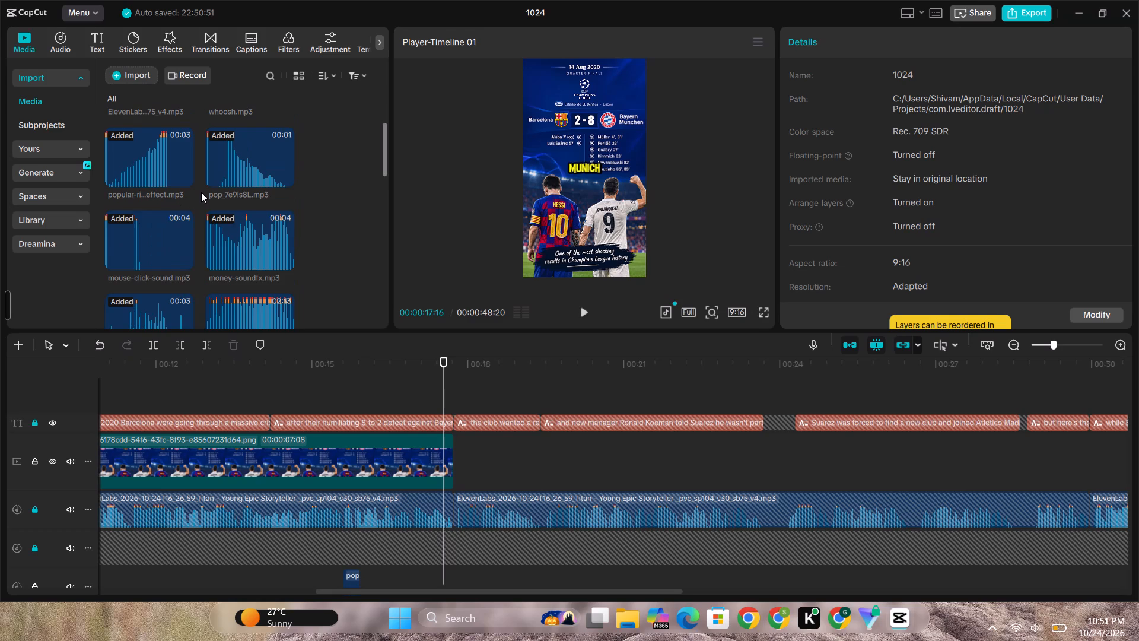
{"action": "scroll", "coordinate": [201, 192], "scroll_direction": "up", "scroll_amount": 1}
{"action": "scroll", "coordinate": [201, 192], "scroll_direction": "down", "scroll_amount": 1}
{"action": "scroll", "coordinate": [201, 192], "scroll_direction": "up", "scroll_amount": 1}
{"action": "scroll", "coordinate": [201, 192], "scroll_direction": "down", "scroll_amount": 4}
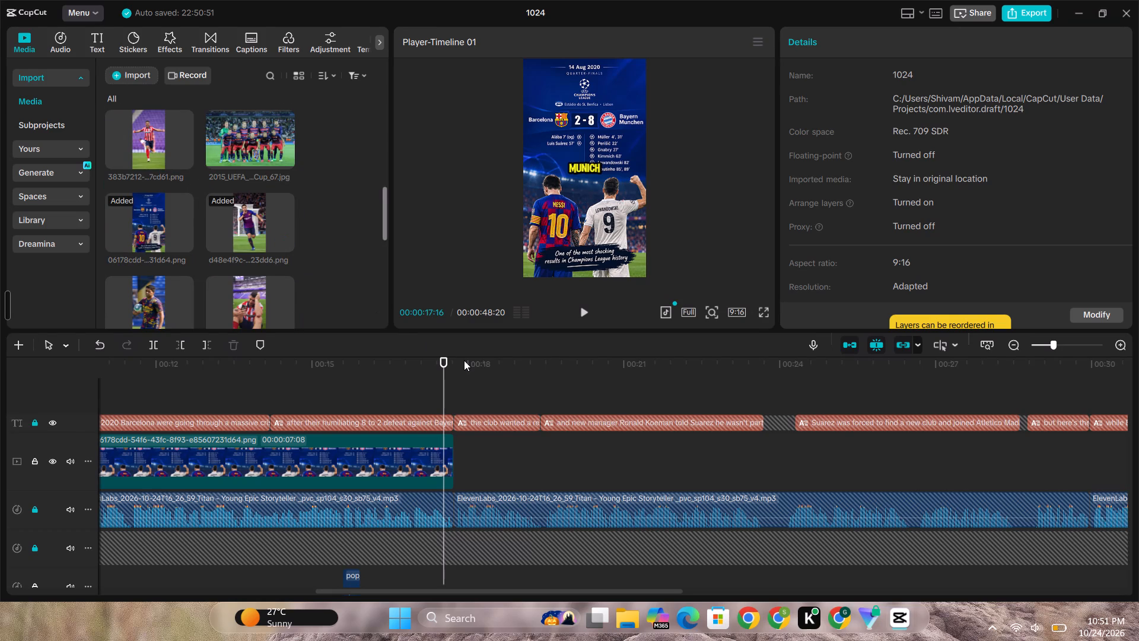
{"action": "left_click", "coordinate": [578, 312]}
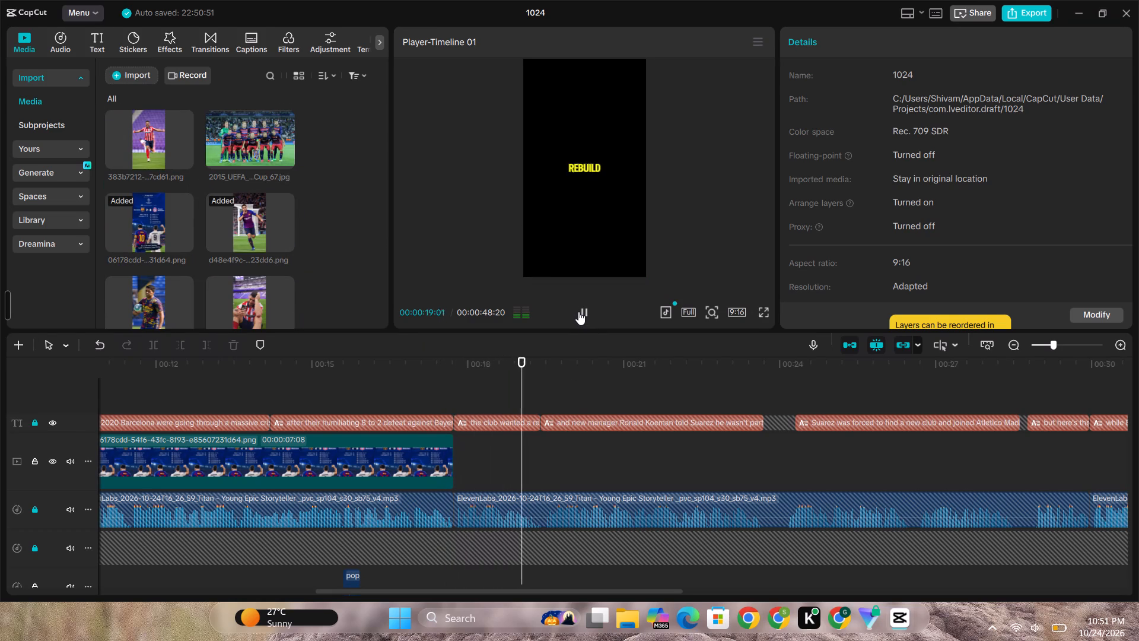
{"action": "left_click", "coordinate": [578, 312]}
{"action": "left_click", "coordinate": [434, 391]}
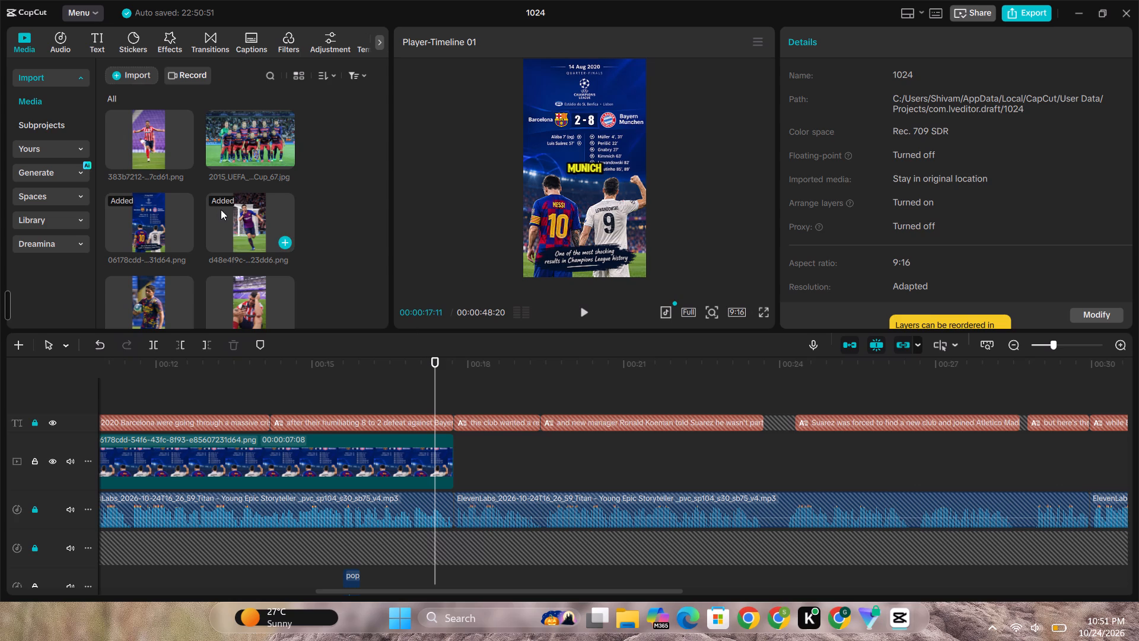
Add Luis_Suárez_2018.jpg directly after the scoreline image on the main track and extend it to 00:00:06:12.
{"action": "scroll", "coordinate": [221, 210], "scroll_direction": "down", "scroll_amount": 1}
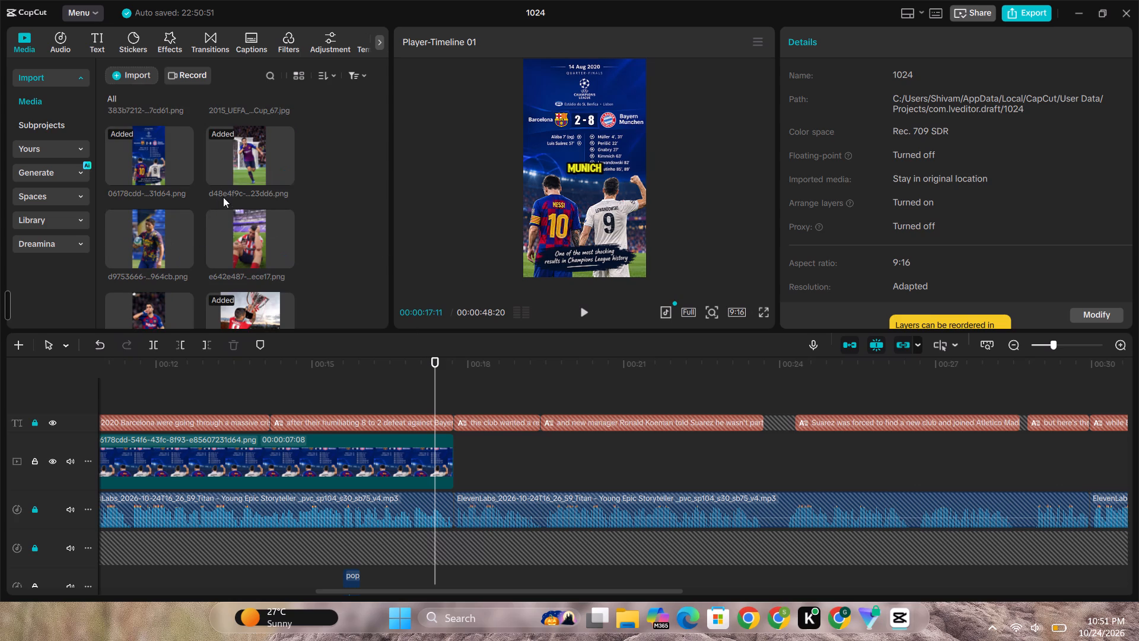
{"action": "scroll", "coordinate": [224, 201], "scroll_direction": "down", "scroll_amount": 4}
{"action": "left_click_drag", "start_coordinate": [252, 142], "coordinate": [452, 300]}
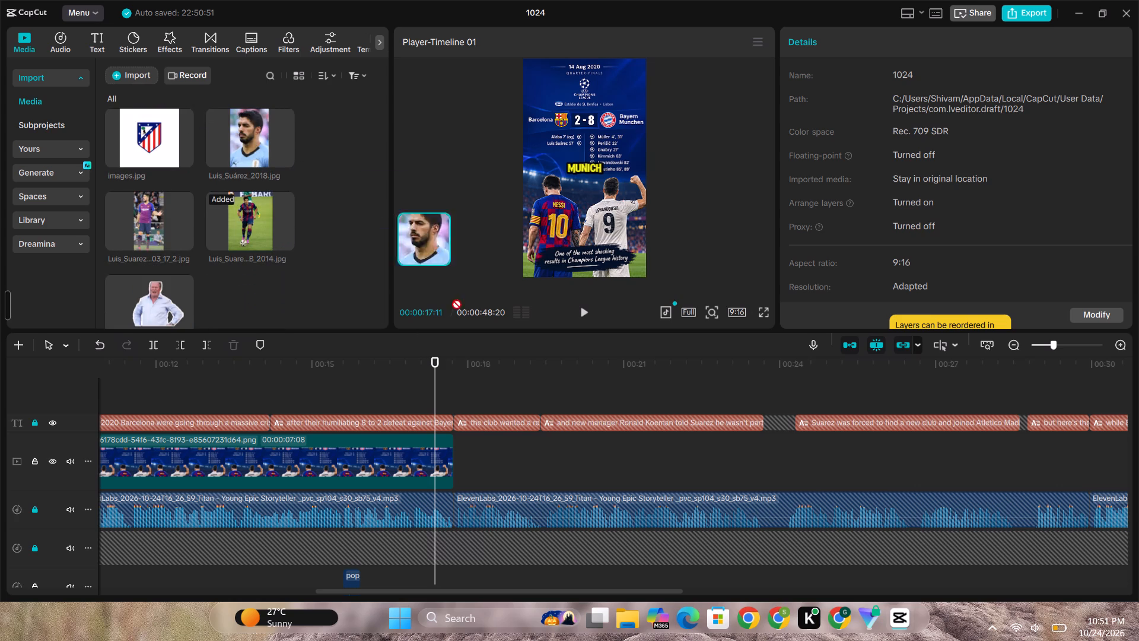
{"action": "left_click_drag", "start_coordinate": [452, 300], "coordinate": [481, 448]}
{"action": "left_click_drag", "start_coordinate": [715, 445], "coordinate": [777, 453]}
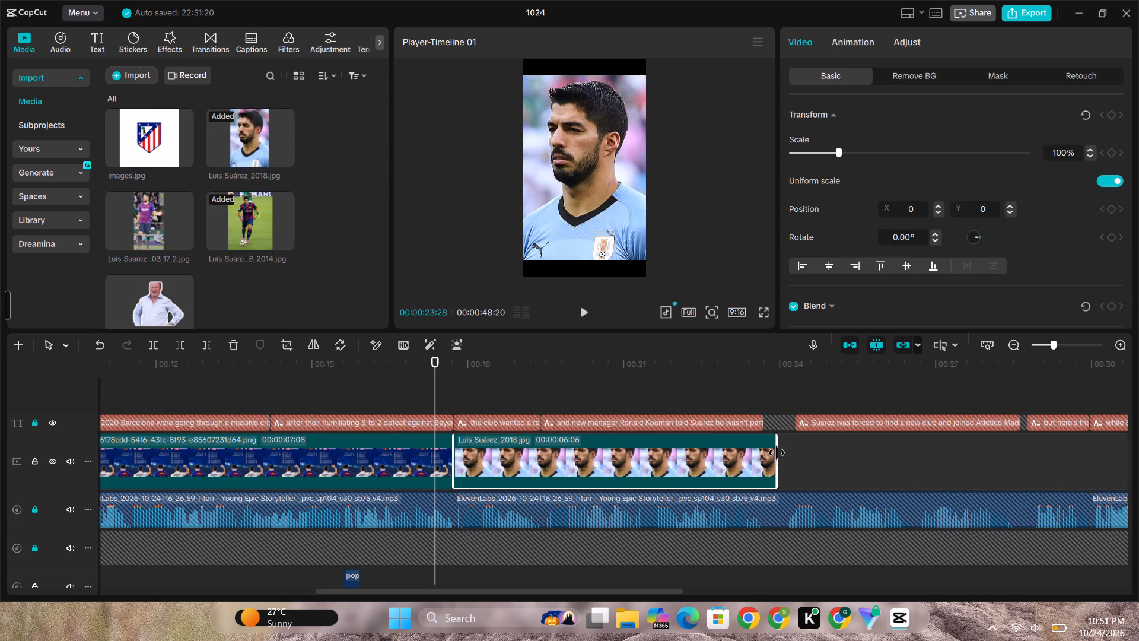
{"action": "left_click_drag", "start_coordinate": [777, 453], "coordinate": [783, 454]}
Keyframe a slow zoom on the Luis_Suárez_2018 image from 100% scale at its start to 108% at about 00:00:24:01.
{"action": "left_click", "coordinate": [458, 403]}
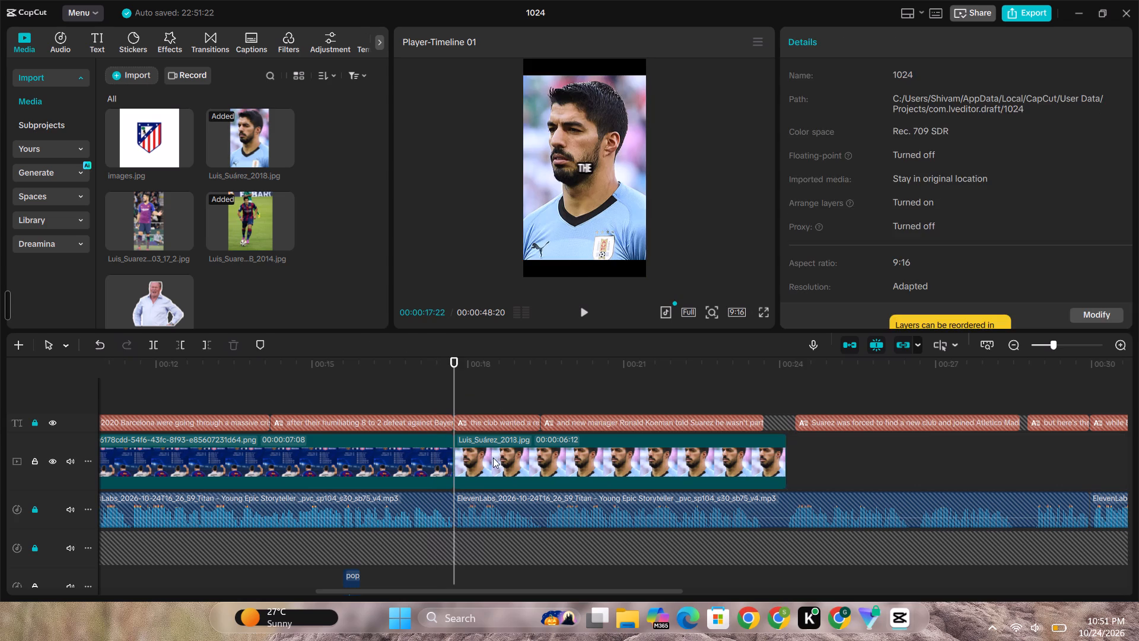
{"action": "left_click", "coordinate": [493, 458]}
{"action": "left_click", "coordinate": [1111, 151]}
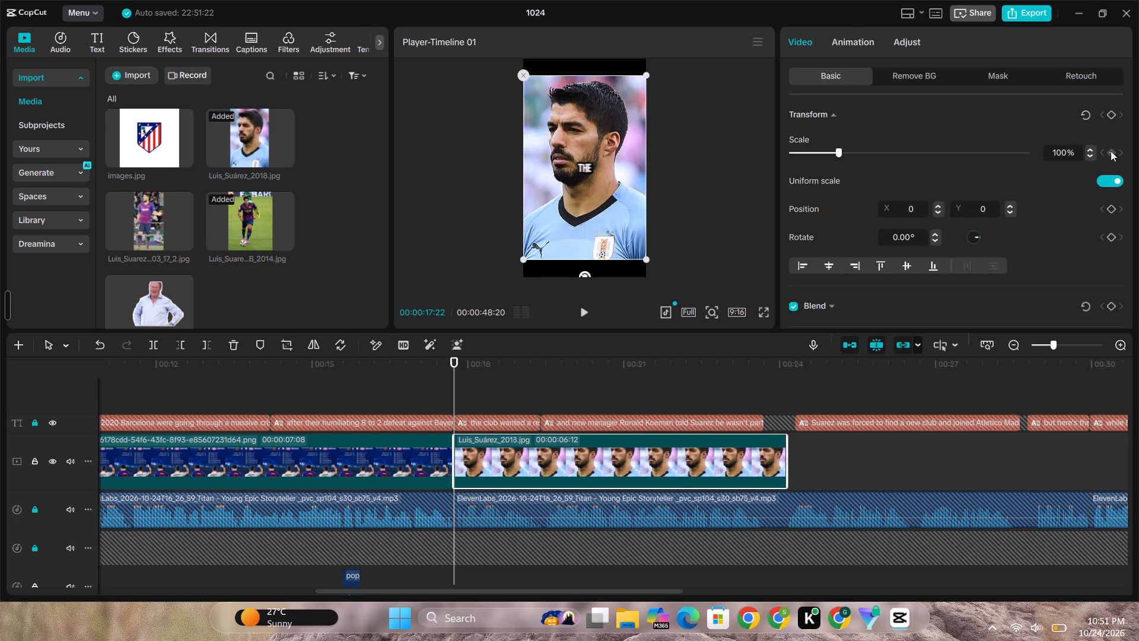
{"action": "key", "text": "space"}
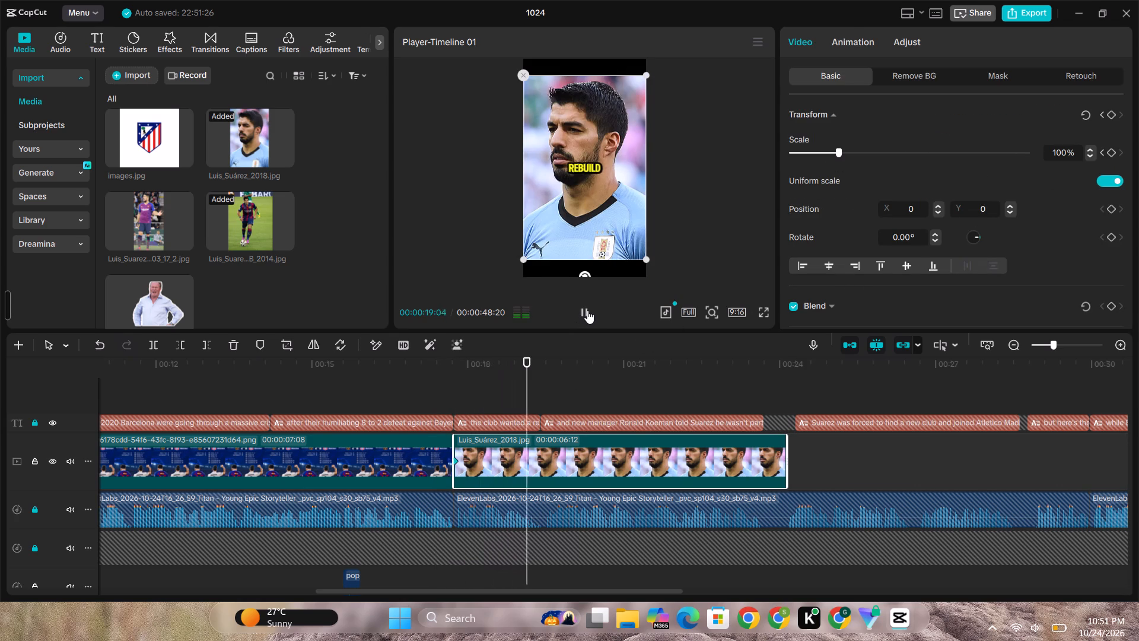
{"action": "left_click", "coordinate": [586, 308]}
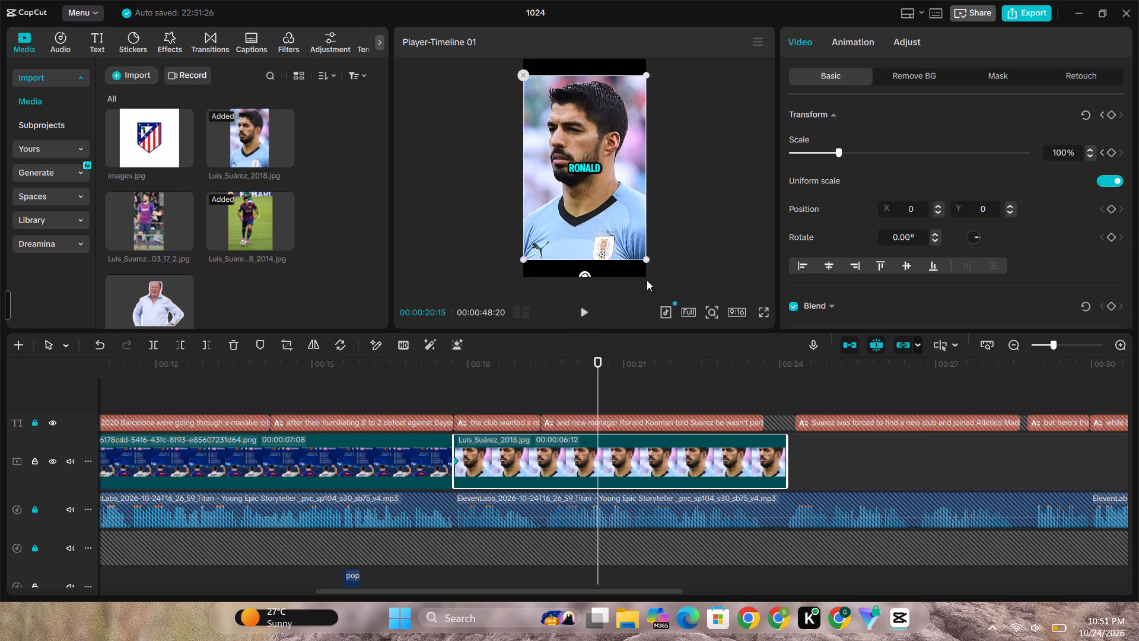
{"action": "left_click", "coordinate": [782, 406]}
{"action": "left_click", "coordinate": [775, 439]}
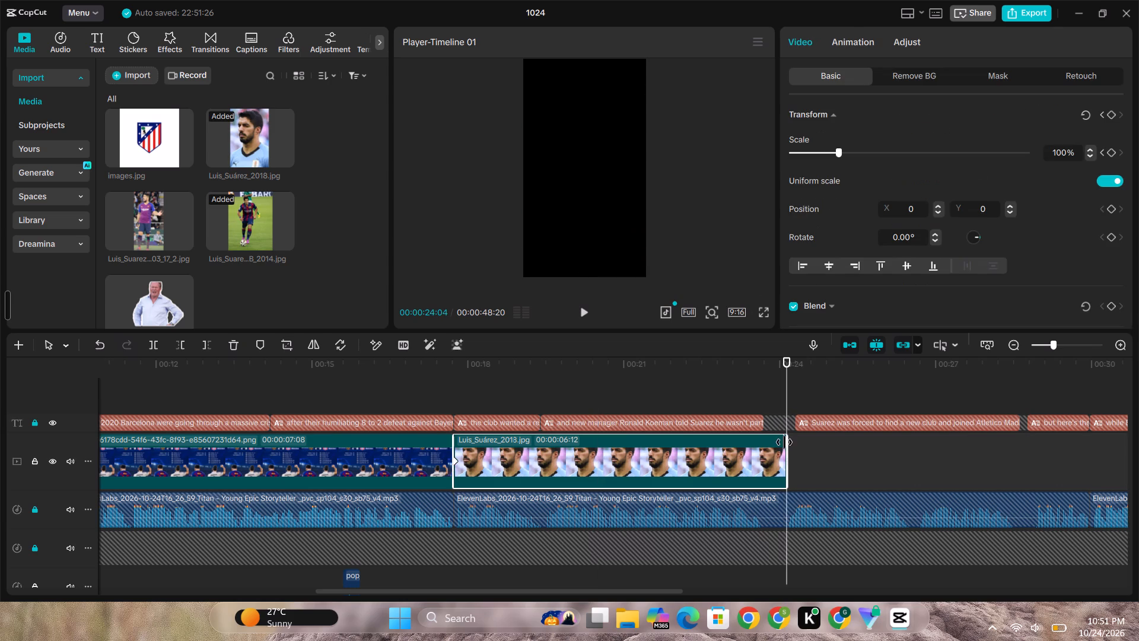
{"action": "left_click_drag", "start_coordinate": [789, 404], "coordinate": [782, 403]}
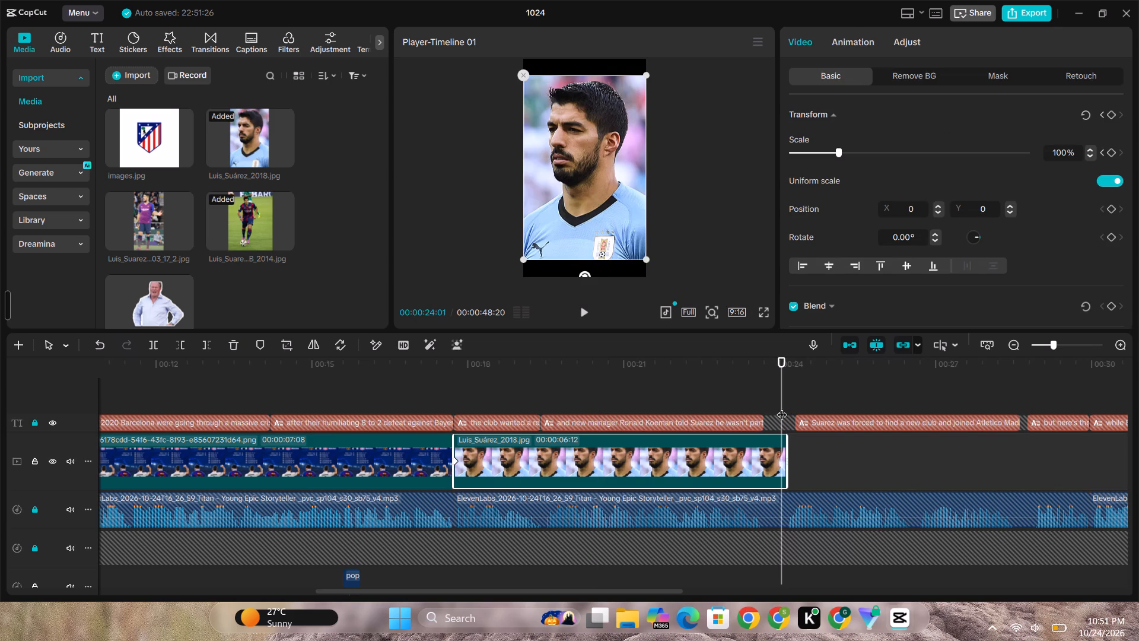
{"action": "left_click", "coordinate": [836, 152]}
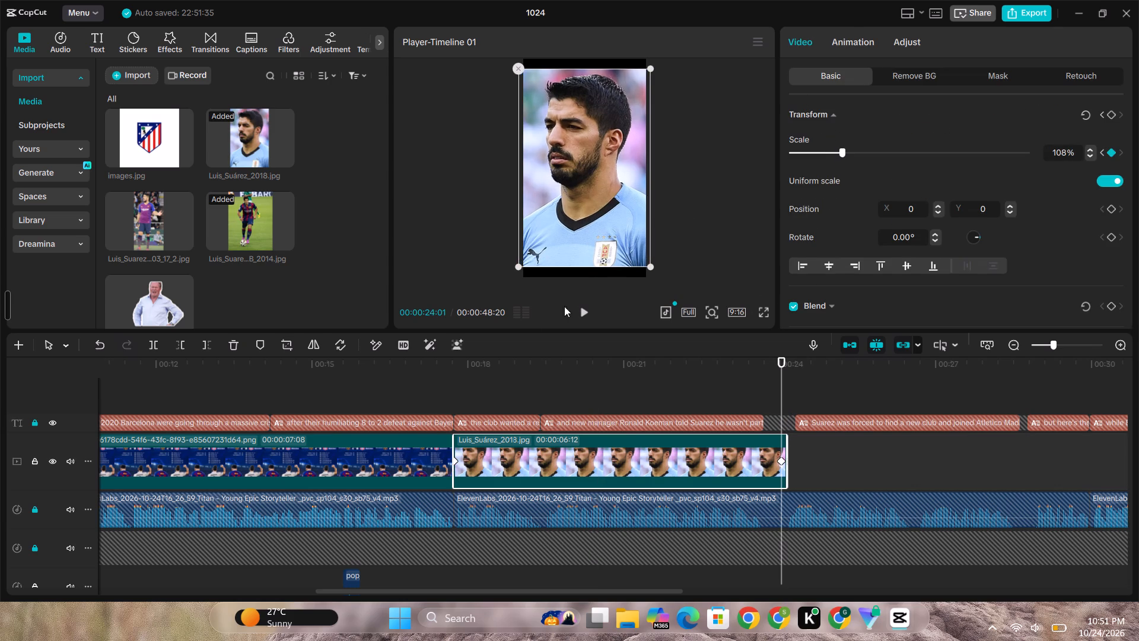
Play from just before the Luis_Suárez_2018 image, partly in full screen, to check its zoom against the narration.
{"action": "left_click", "coordinate": [438, 391]}
{"action": "key", "text": "space"}
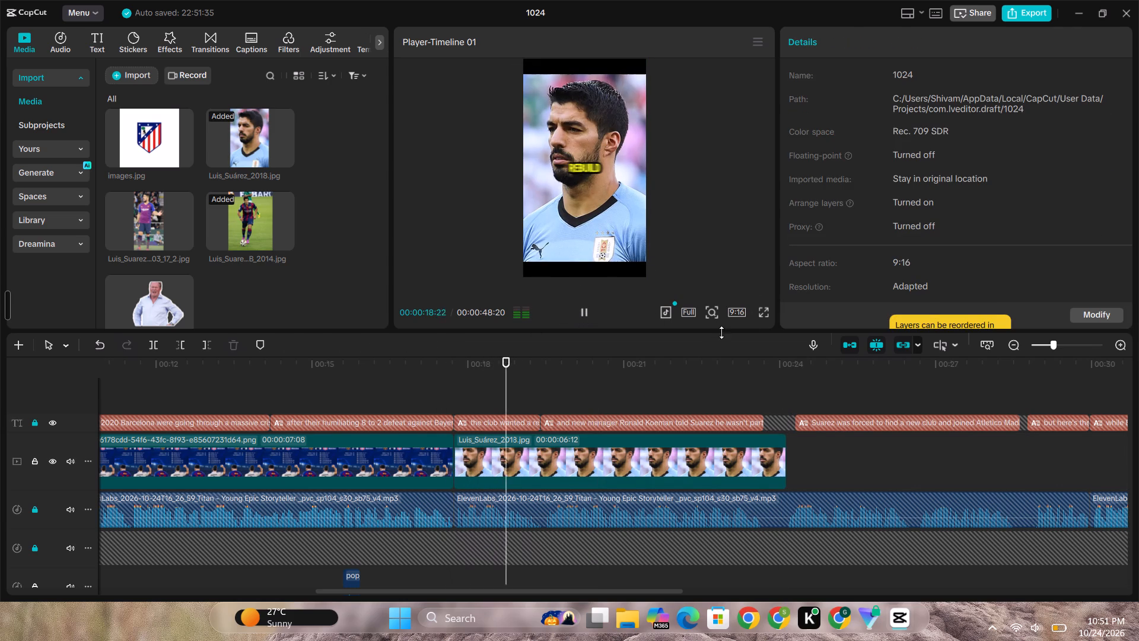
{"action": "left_click", "coordinate": [761, 315]}
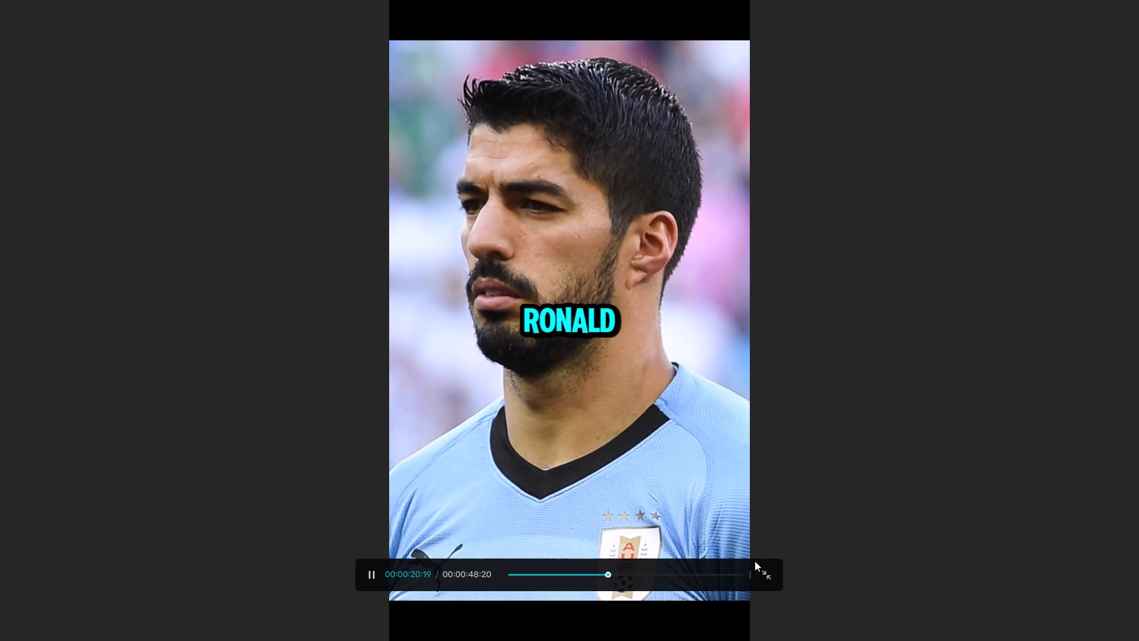
{"action": "left_click", "coordinate": [766, 578]}
{"action": "left_click", "coordinate": [589, 310]}
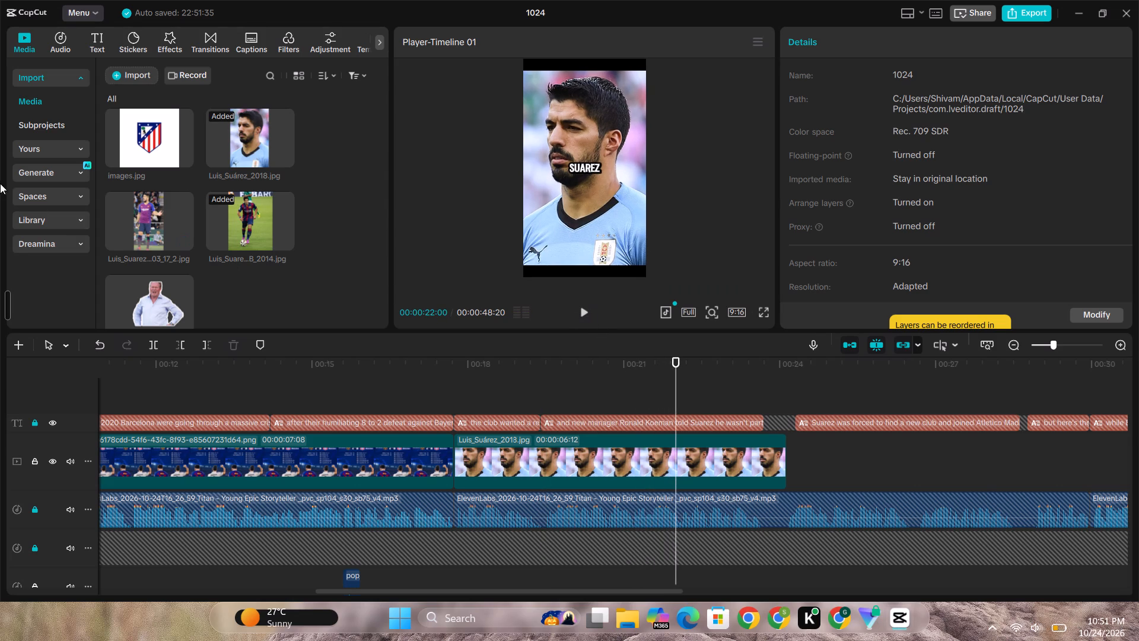
Overlay my-image (7).png above the captions from about 00:00:20:21 and trim it to 00:00:03:13, ending with the Suárez image.
{"action": "left_click_drag", "start_coordinate": [145, 304], "coordinate": [601, 399]}
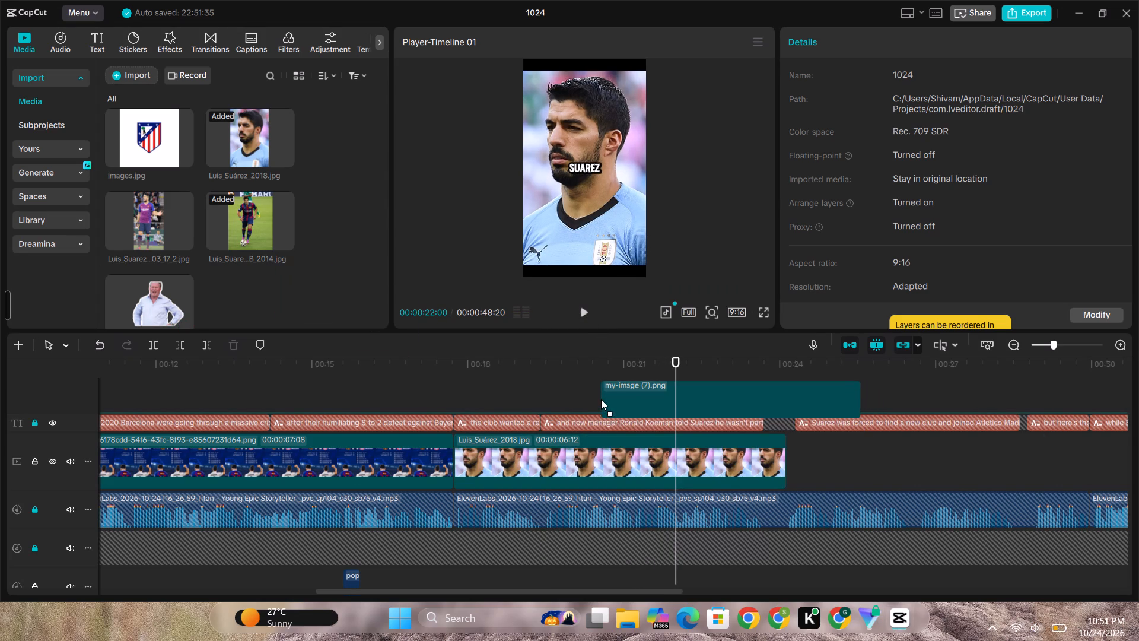
{"action": "left_click_drag", "start_coordinate": [601, 399], "coordinate": [609, 398]}
{"action": "left_click", "coordinate": [562, 400]}
{"action": "key", "text": "space"}
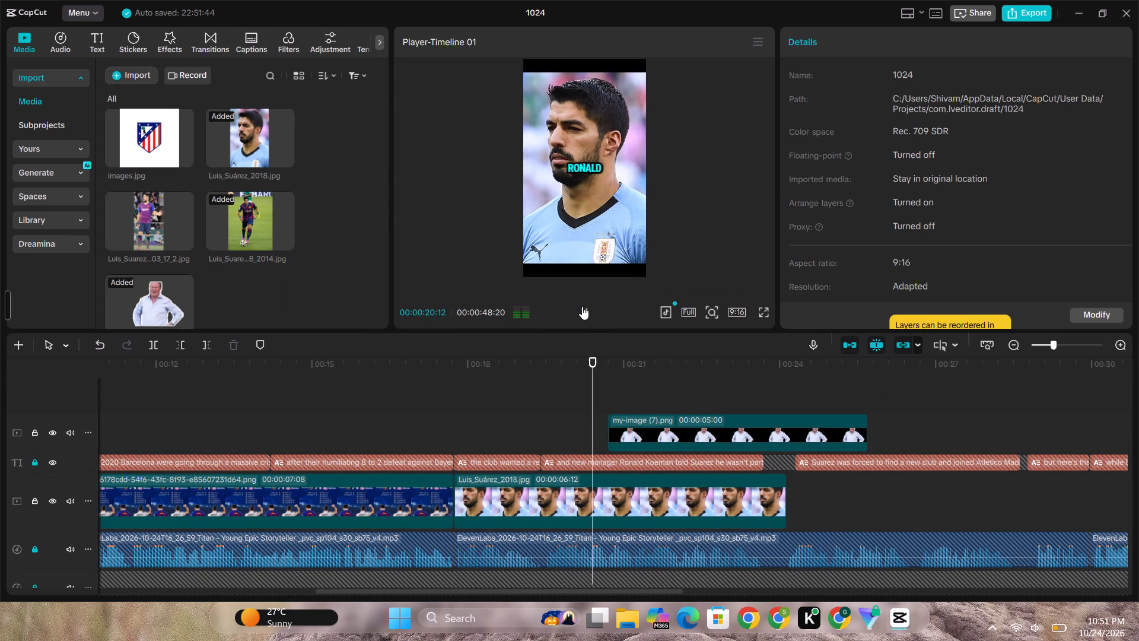
{"action": "left_click", "coordinate": [582, 306]}
{"action": "left_click", "coordinate": [844, 426]}
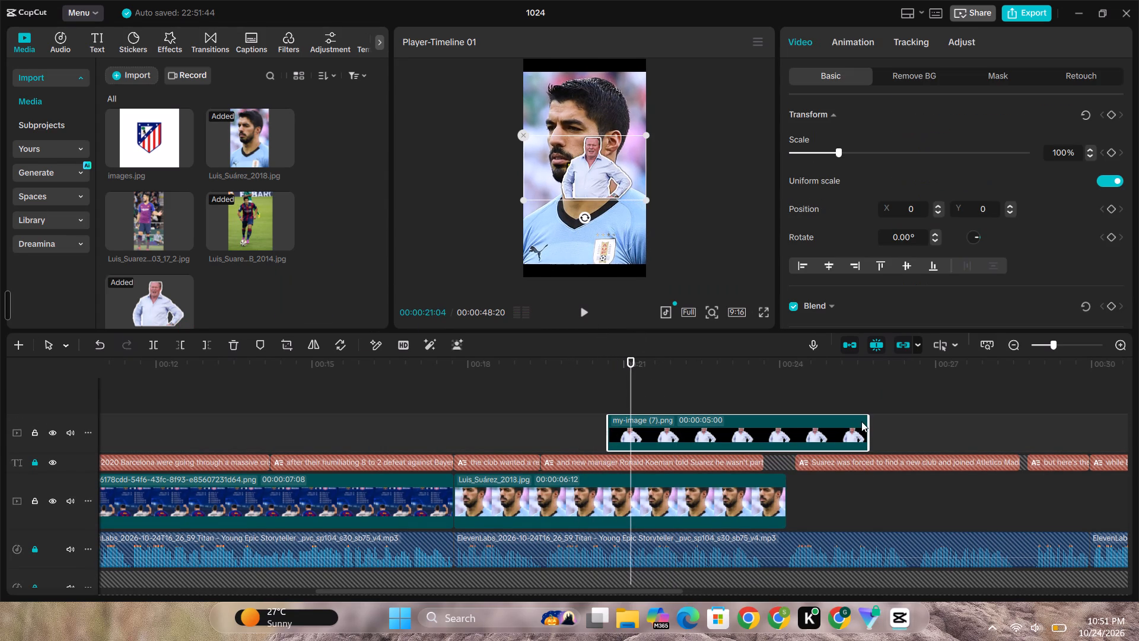
{"action": "left_click_drag", "start_coordinate": [867, 421], "coordinate": [782, 435]}
Play the Koeman narration, then shift the man's cutout horizontally to X -189 over the Suárez image, keeping Y at 0.
{"action": "left_click", "coordinate": [607, 401]}
{"action": "left_click", "coordinate": [586, 385]}
{"action": "key", "text": "space"}
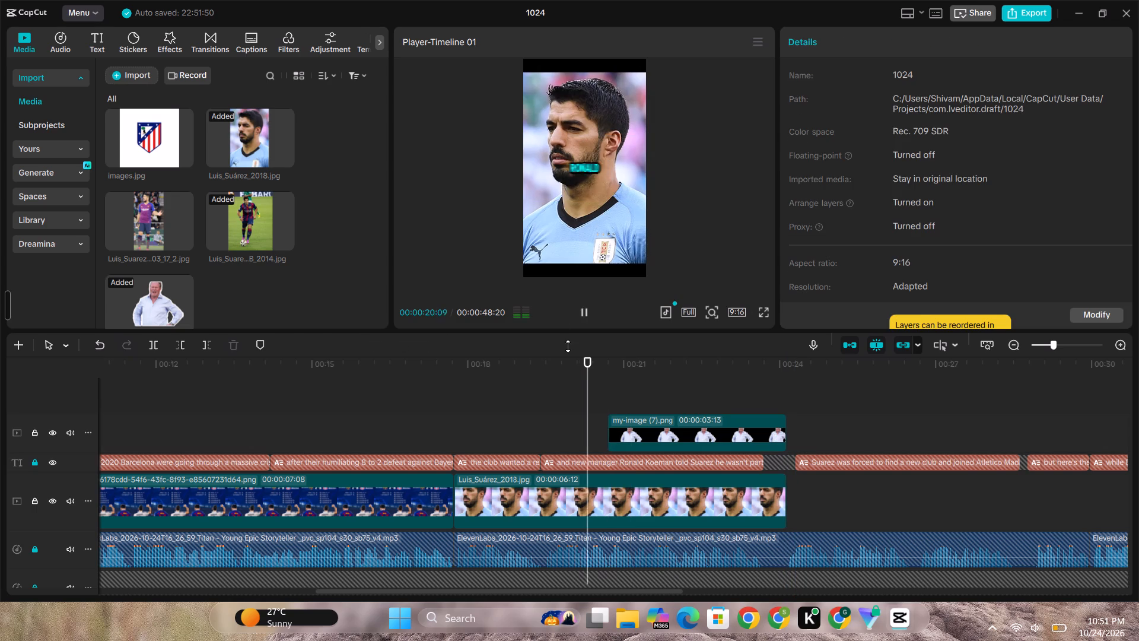
{"action": "left_click", "coordinate": [584, 302]}
{"action": "left_click", "coordinate": [586, 311]}
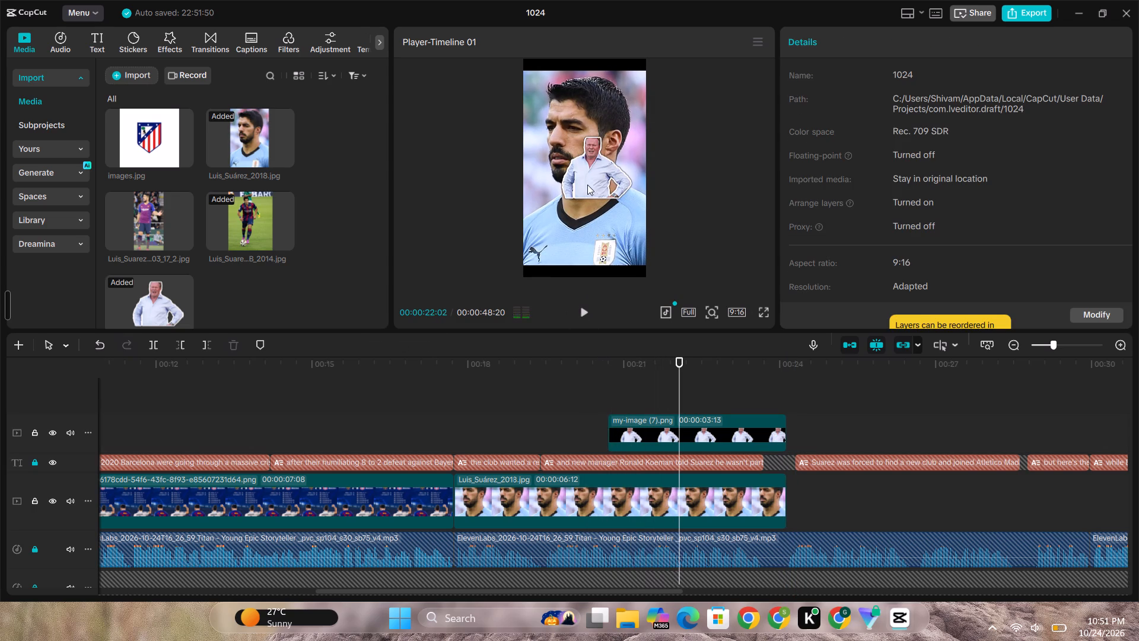
{"action": "left_click", "coordinate": [587, 176]}
{"action": "left_click_drag", "start_coordinate": [591, 174], "coordinate": [575, 176]}
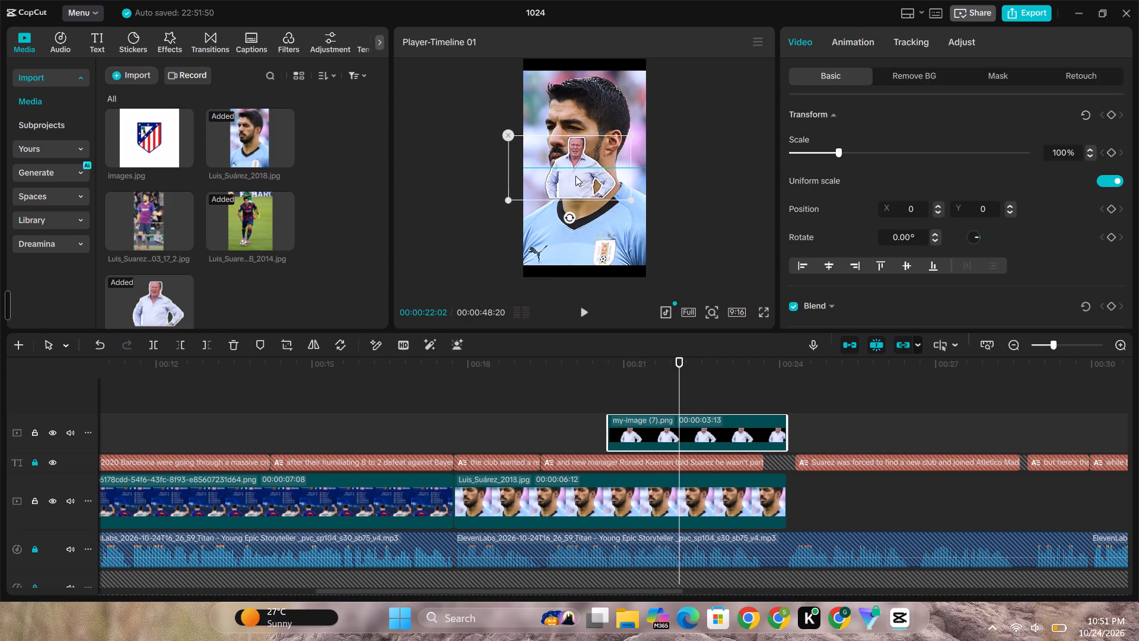
{"action": "left_click_drag", "start_coordinate": [575, 176], "coordinate": [580, 177]}
Shorten the my-image (7).png overlay to end at about 00:00:22:02, playing the Koeman narration to judge its length.
{"action": "left_click", "coordinate": [562, 376]}
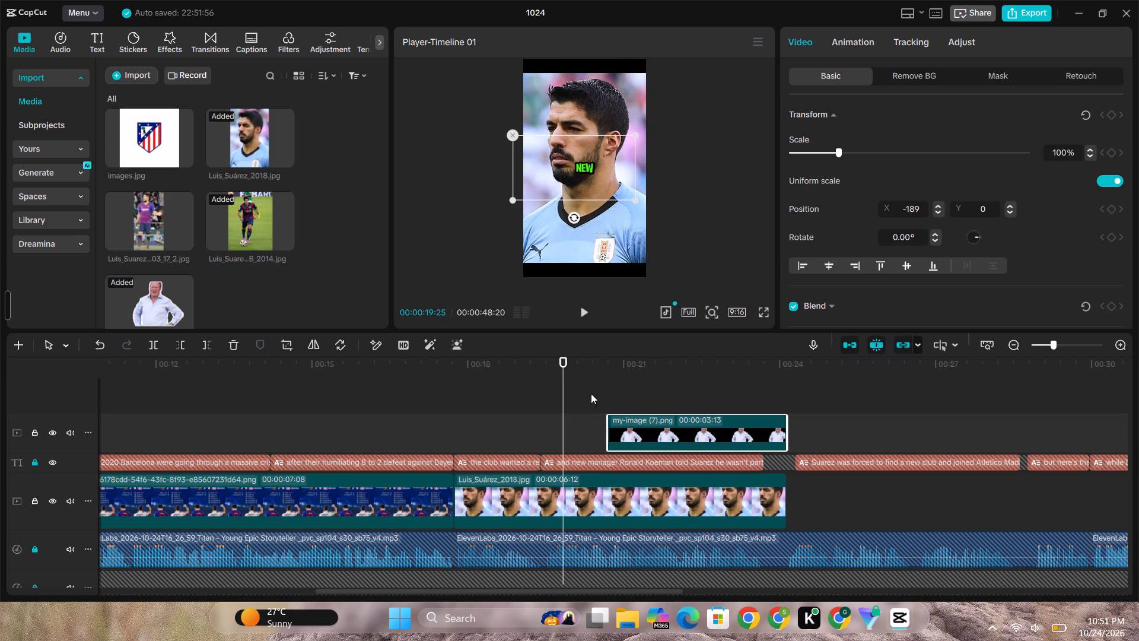
{"action": "left_click", "coordinate": [667, 420]}
{"action": "left_click_drag", "start_coordinate": [787, 423], "coordinate": [682, 429]}
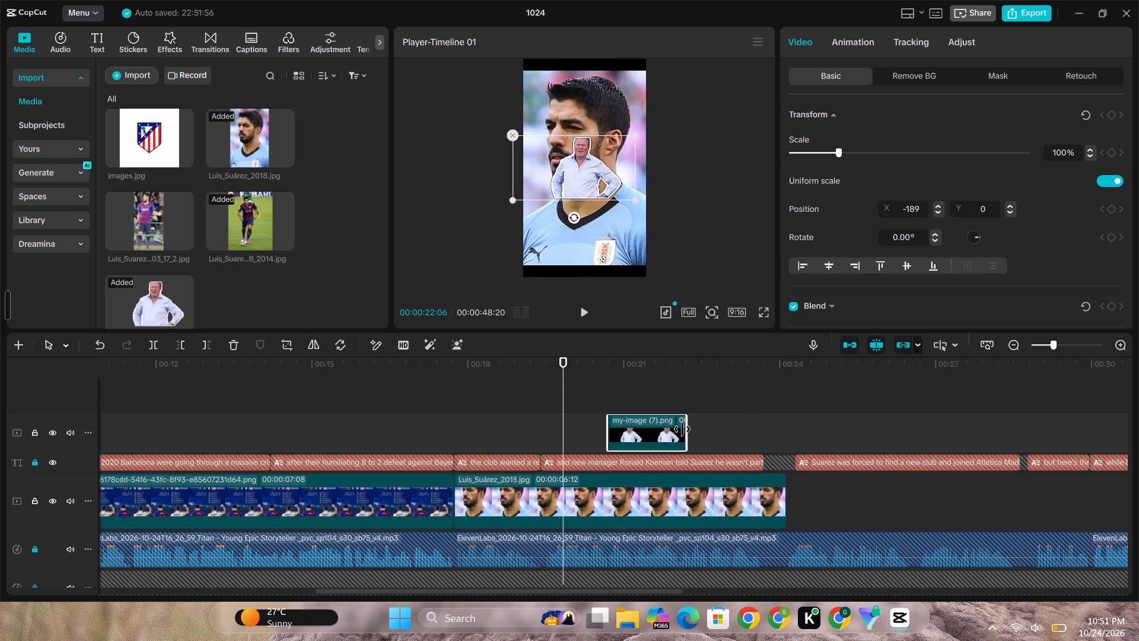
{"action": "left_click_drag", "start_coordinate": [682, 429], "coordinate": [687, 430]}
{"action": "left_click", "coordinate": [613, 397]}
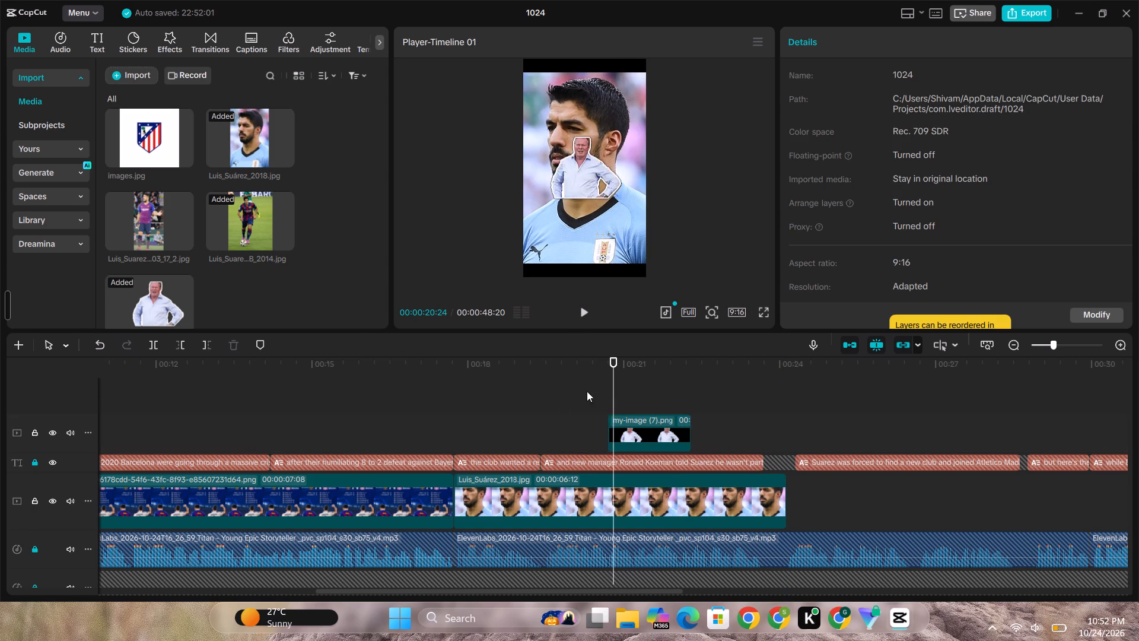
{"action": "left_click", "coordinate": [587, 391]}
{"action": "left_click", "coordinate": [583, 307]}
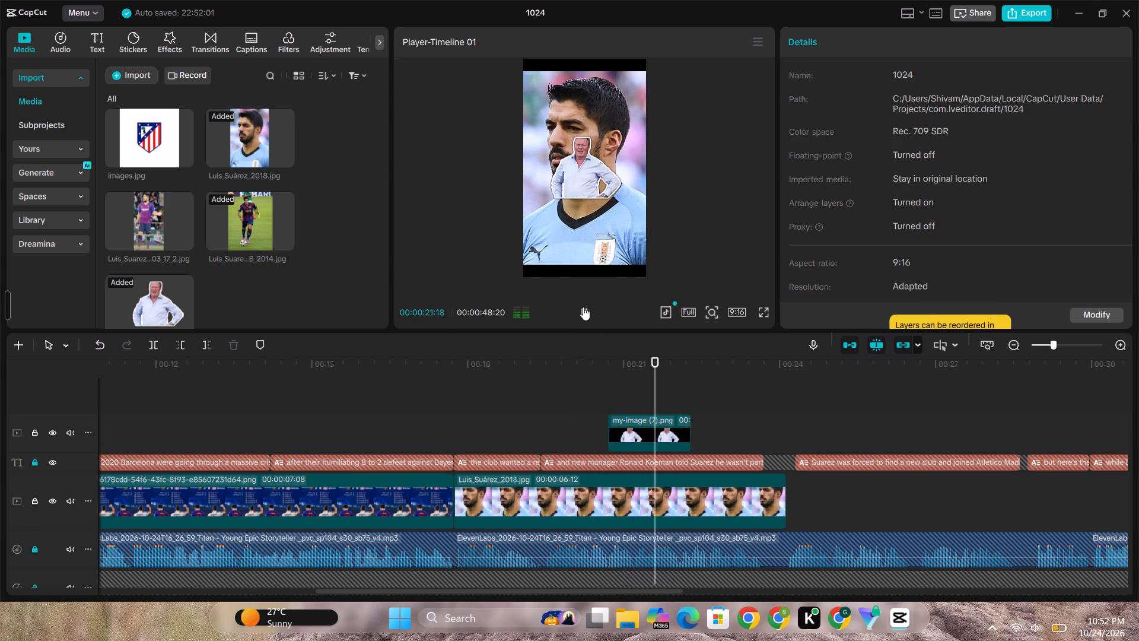
{"action": "left_click", "coordinate": [583, 307]}
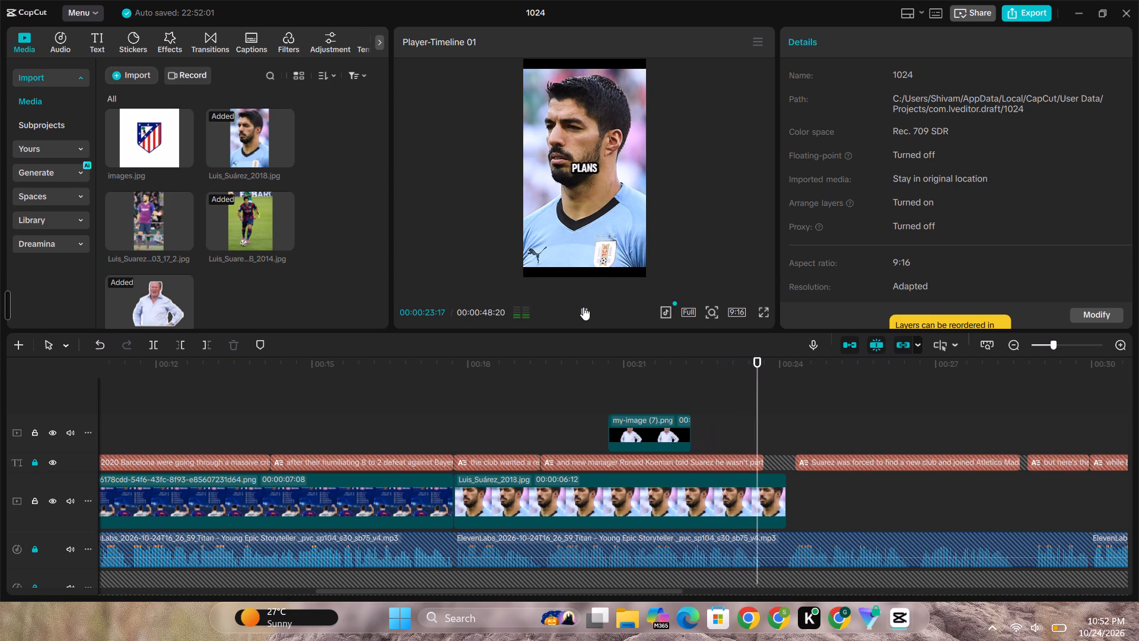
{"action": "left_click", "coordinate": [677, 431]}
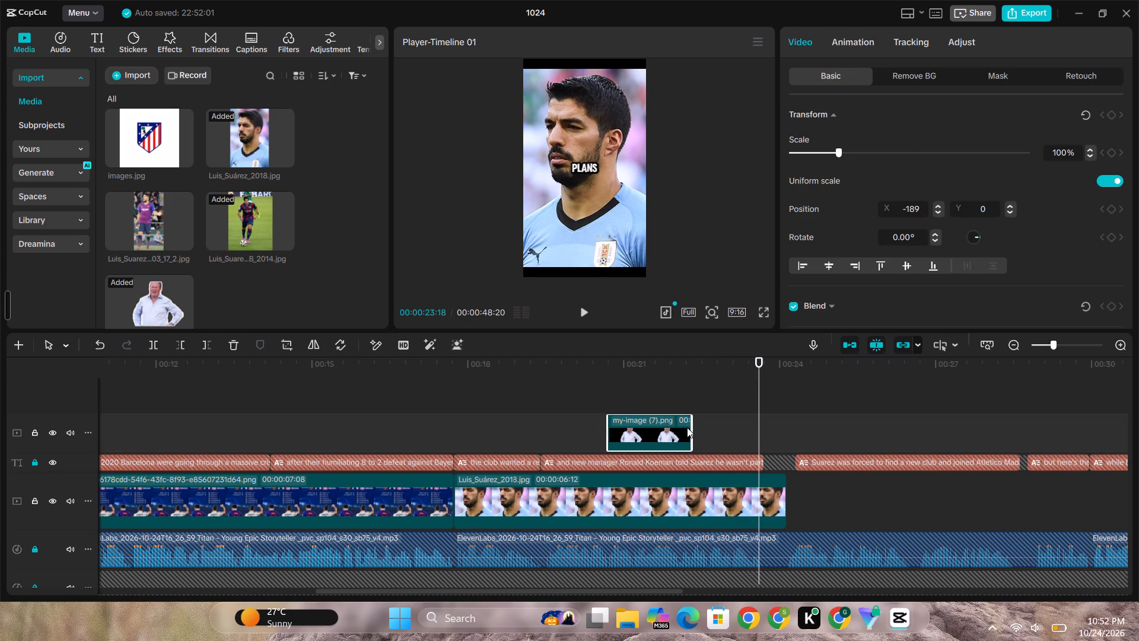
{"action": "left_click_drag", "start_coordinate": [689, 427], "coordinate": [677, 427]}
Duplicate the -6.4 dB pop sound to the start of the my-image (7).png overlay at 00:00:20:21 and play it.
{"action": "left_click", "coordinate": [605, 398]}
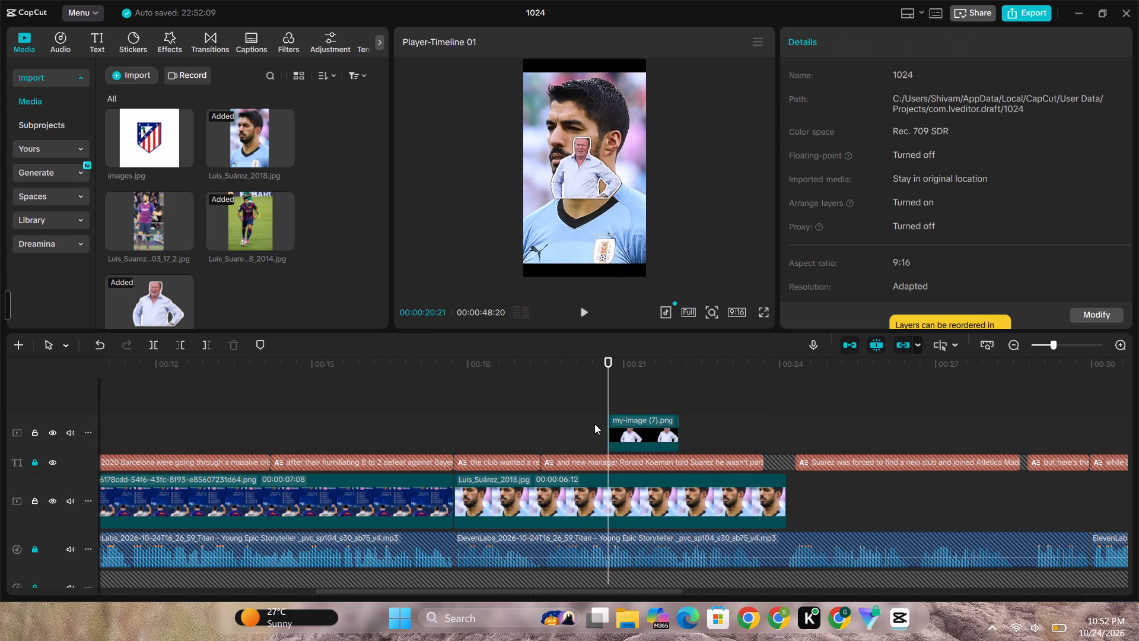
{"action": "scroll", "coordinate": [542, 545], "scroll_direction": "down", "scroll_amount": 3}
{"action": "left_click", "coordinate": [349, 568]}
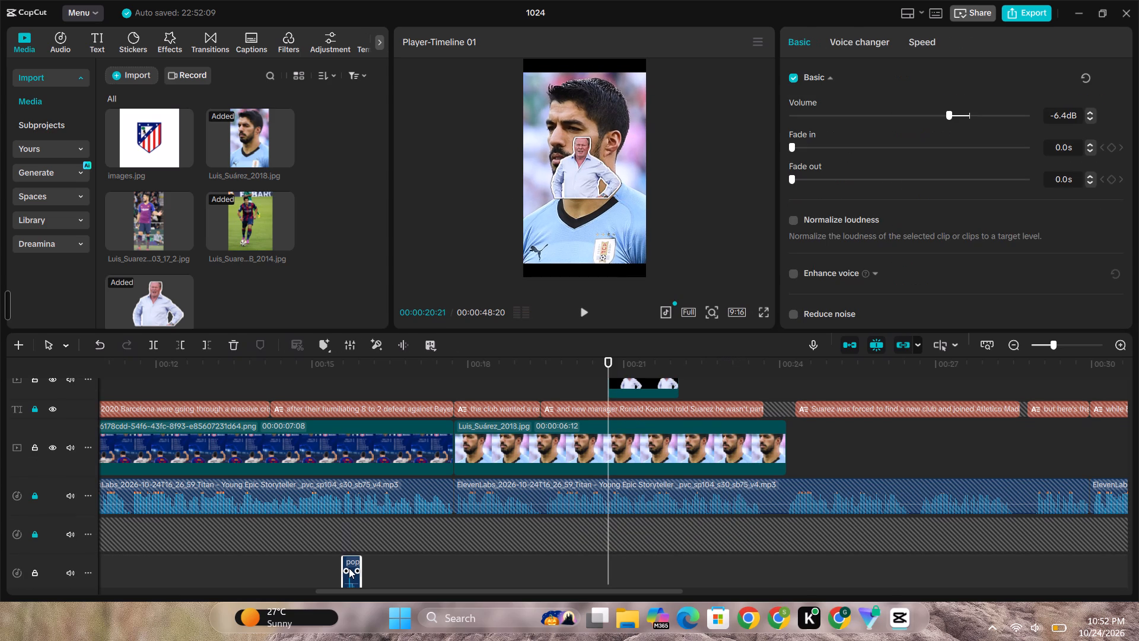
{"action": "key", "text": "ctrl+c"}
{"action": "key", "text": "ctrl+v"}
{"action": "left_click", "coordinate": [578, 557]}
{"action": "key", "text": "space"}
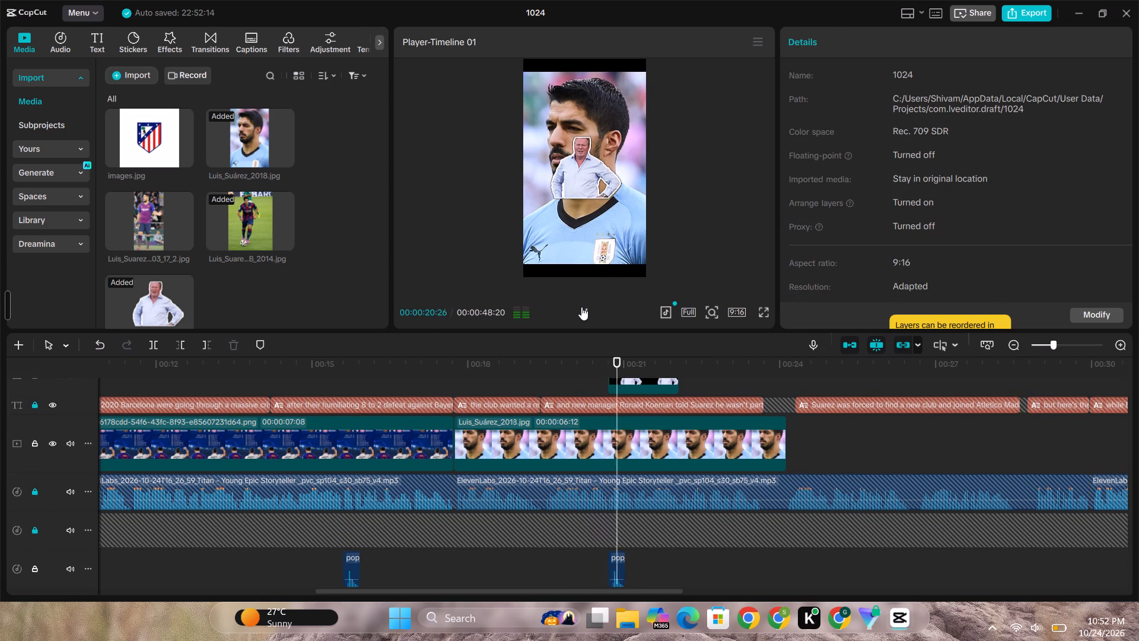
{"action": "left_click", "coordinate": [581, 311]}
Move the copied pop sound slightly earlier so it starts just before the cutout appears, and play it against the narration.
{"action": "left_click_drag", "start_coordinate": [618, 562], "coordinate": [600, 560]}
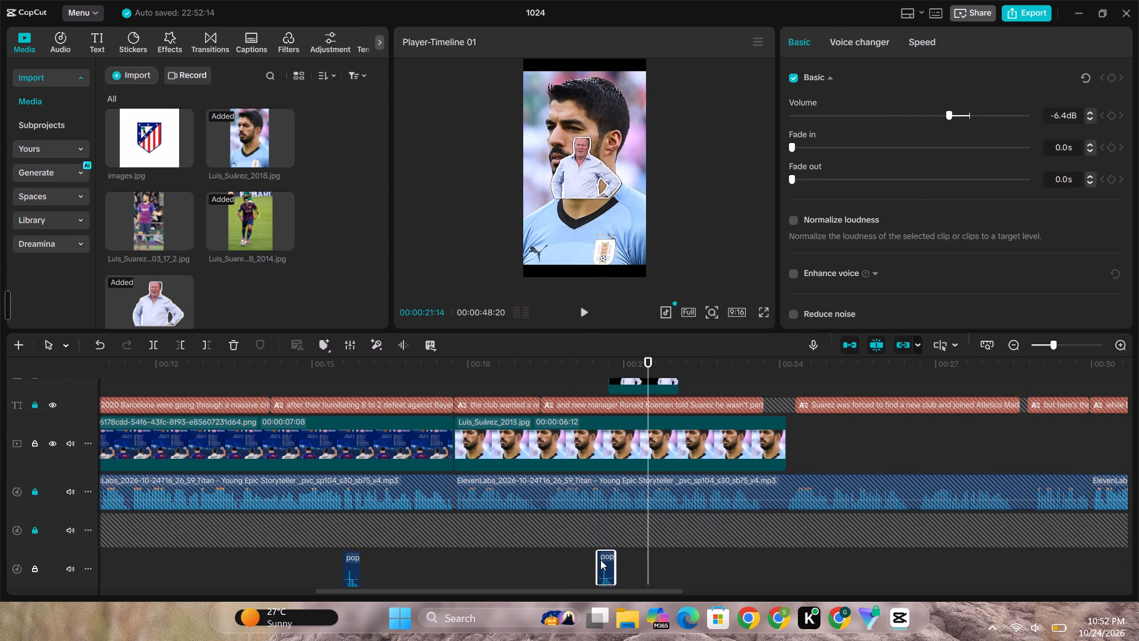
{"action": "left_click_drag", "start_coordinate": [600, 560], "coordinate": [606, 561]}
{"action": "left_click", "coordinate": [576, 560]}
{"action": "key", "text": "space"}
{"action": "left_click", "coordinate": [587, 314]}
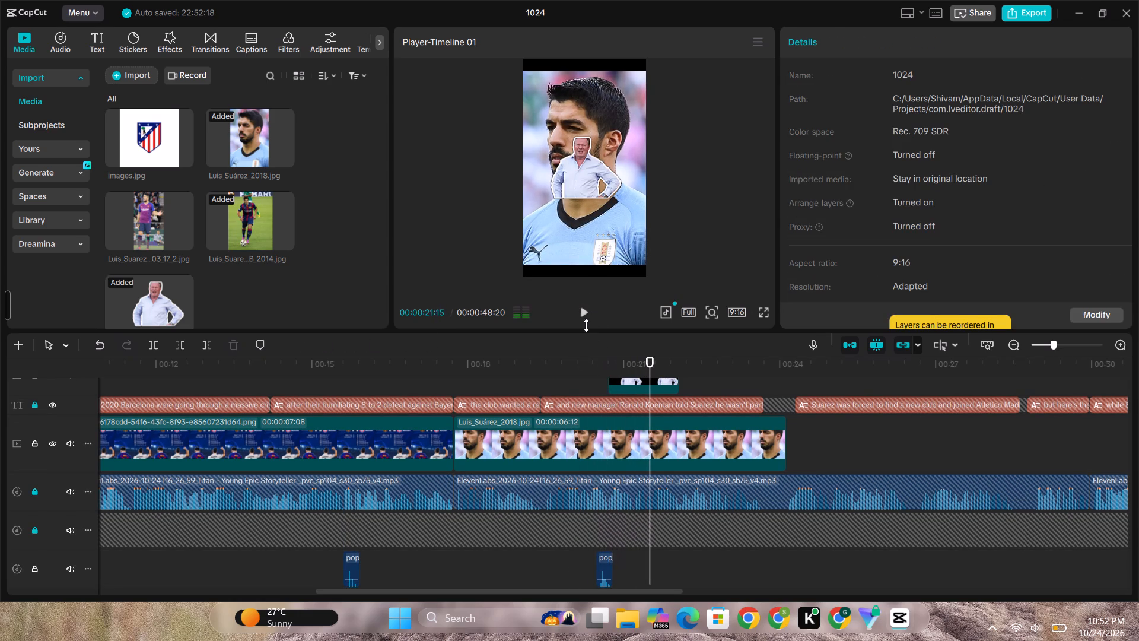
Shift the my-image (7).png overlay slightly earlier over the Luis_Suárez_2018.jpg image.
{"action": "left_click", "coordinate": [632, 386]}
{"action": "left_click_drag", "start_coordinate": [632, 385], "coordinate": [627, 384]}
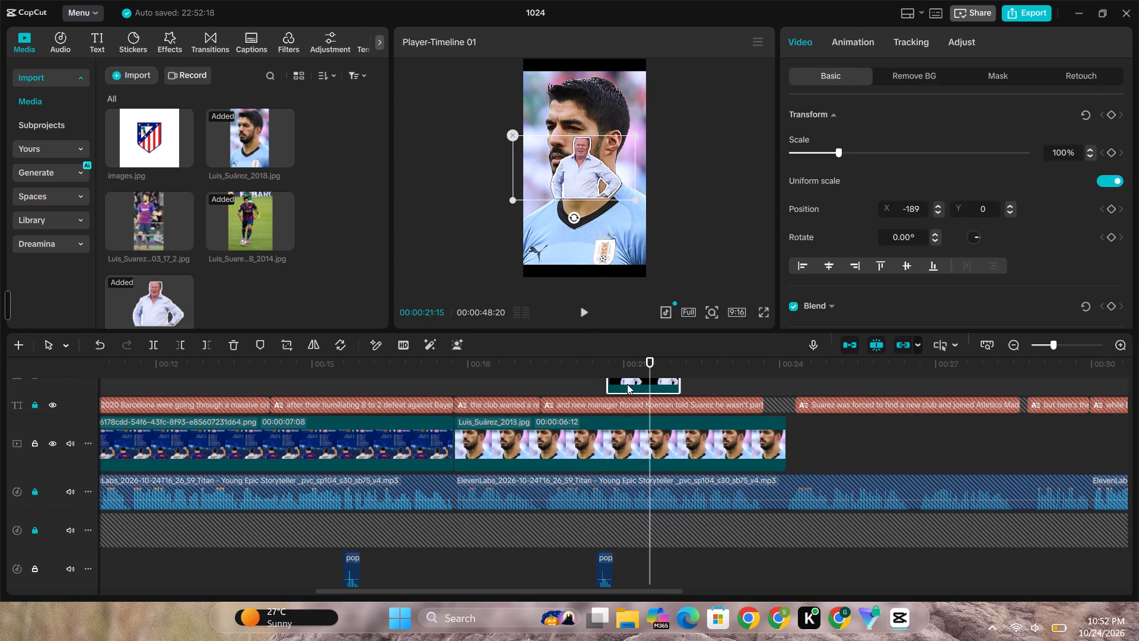
{"action": "left_click_drag", "start_coordinate": [627, 384], "coordinate": [625, 383]}
Move the pop sound slightly earlier to match the shifted cutout overlay, and play it against the Koeman narration.
{"action": "left_click", "coordinate": [581, 570]}
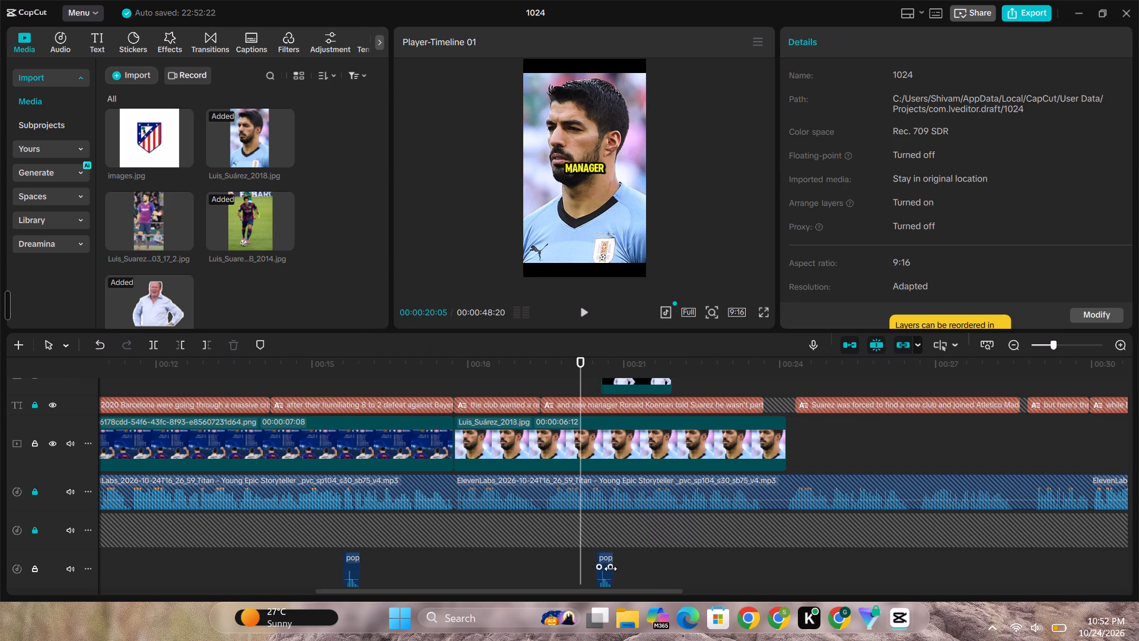
{"action": "left_click", "coordinate": [600, 566]}
{"action": "left_click_drag", "start_coordinate": [600, 558], "coordinate": [593, 558]}
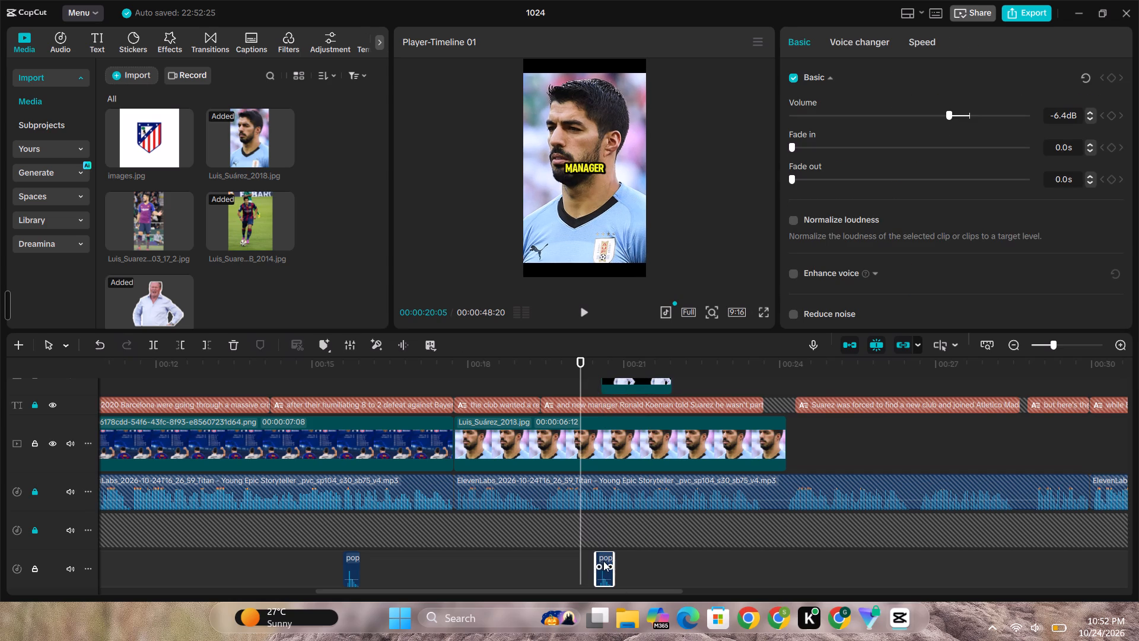
{"action": "left_click_drag", "start_coordinate": [603, 561], "coordinate": [596, 562]}
{"action": "key", "text": "space"}
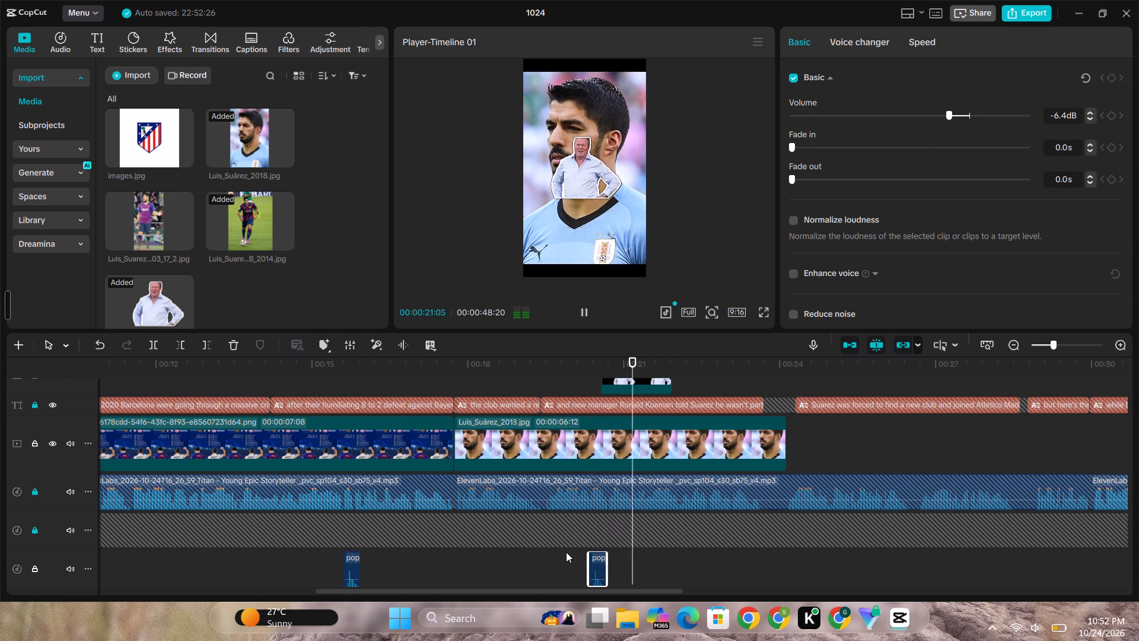
{"action": "left_click", "coordinate": [556, 559]}
{"action": "key", "text": "space"}
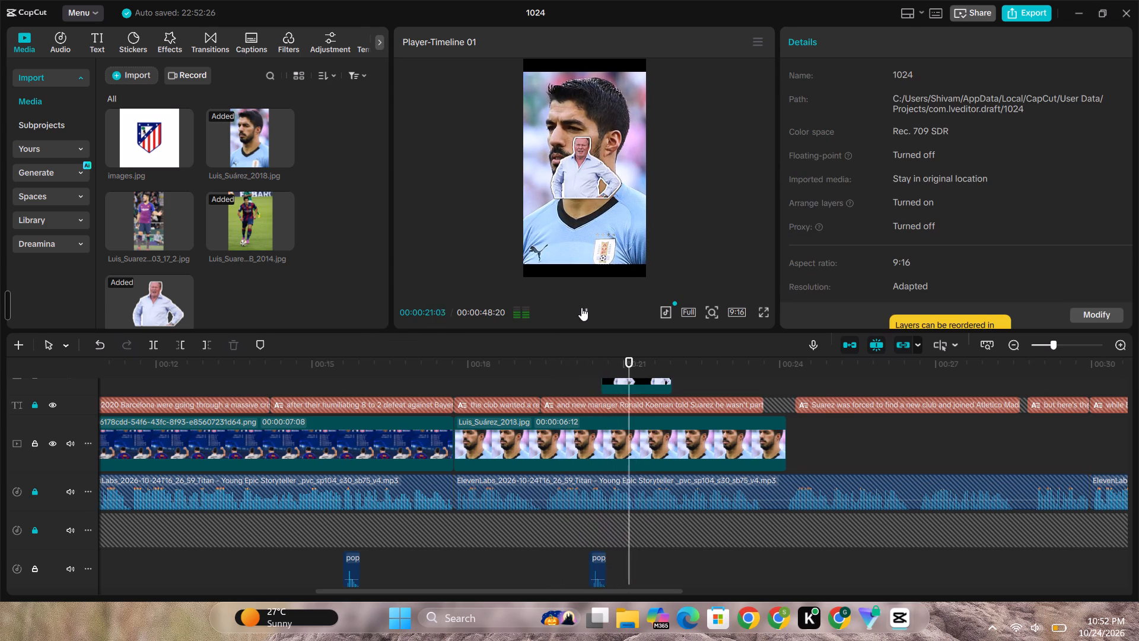
Place Luis_Suarez_2019_03_17_2.jpg right after Luis_Suárez_2018.jpg and trim it to 00:00:04:19, where the Atletico Madrid sentence ends.
{"action": "scroll", "coordinate": [568, 436], "scroll_direction": "up", "scroll_amount": 1}
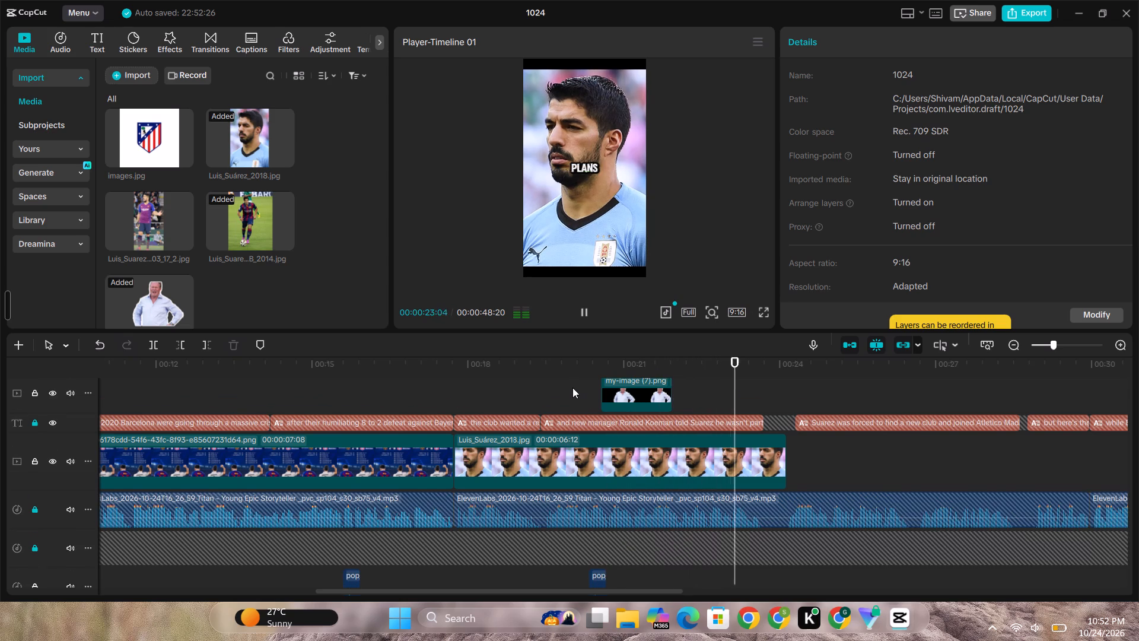
{"action": "left_click", "coordinate": [584, 312]}
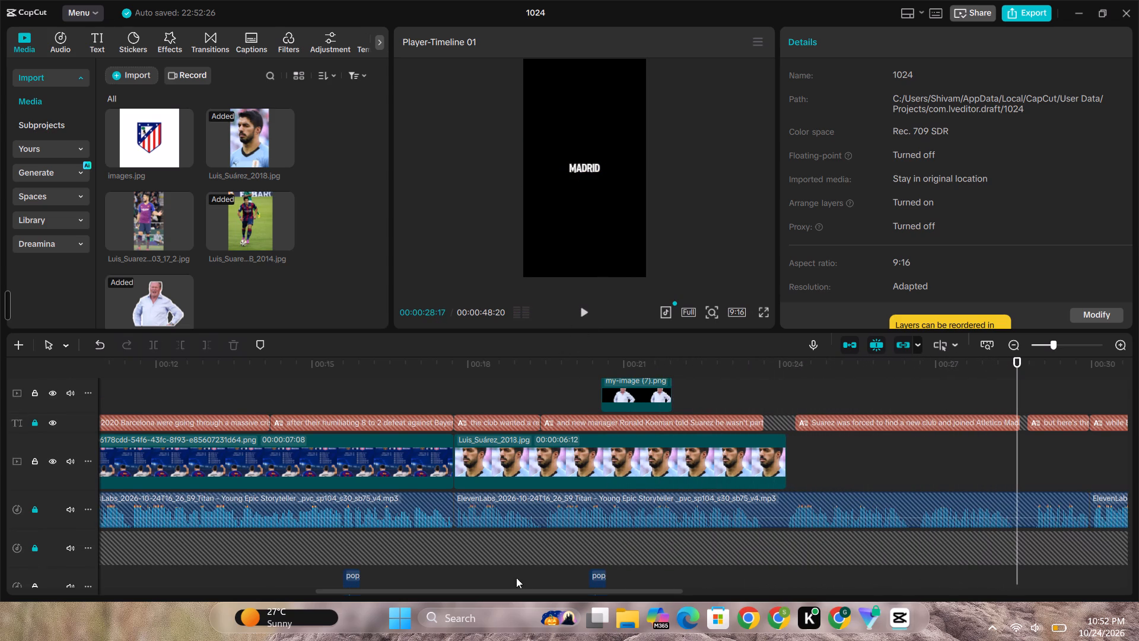
{"action": "left_click_drag", "start_coordinate": [521, 592], "coordinate": [635, 589]}
{"action": "left_click_drag", "start_coordinate": [647, 588], "coordinate": [672, 585]}
{"action": "left_click", "coordinate": [672, 585]}
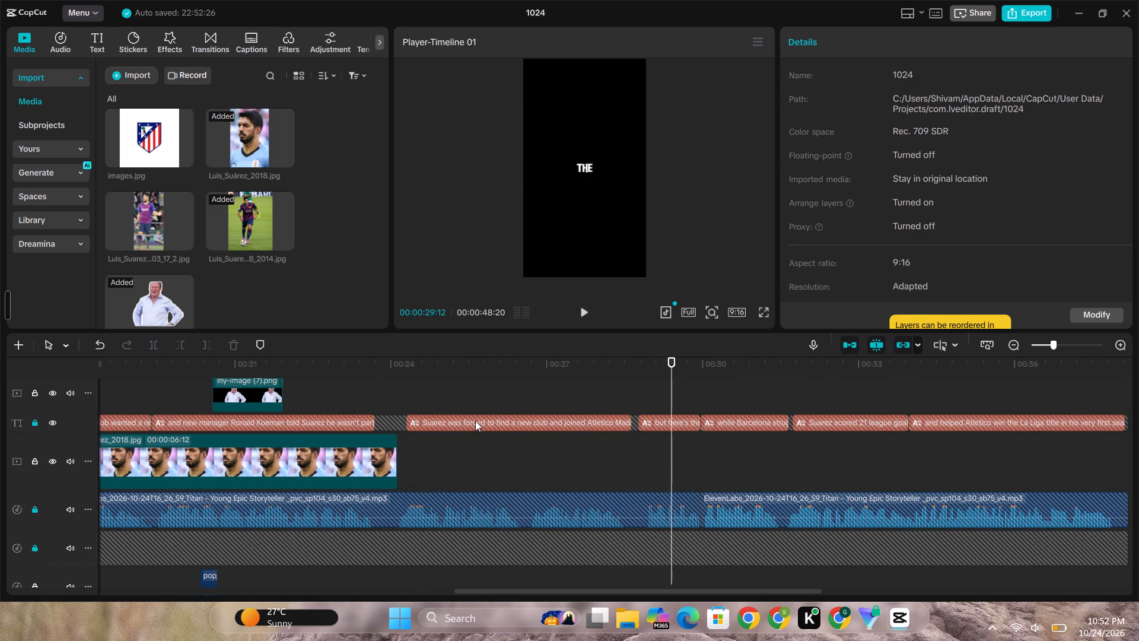
{"action": "left_click", "coordinate": [171, 213]}
{"action": "left_click_drag", "start_coordinate": [167, 211], "coordinate": [425, 461]}
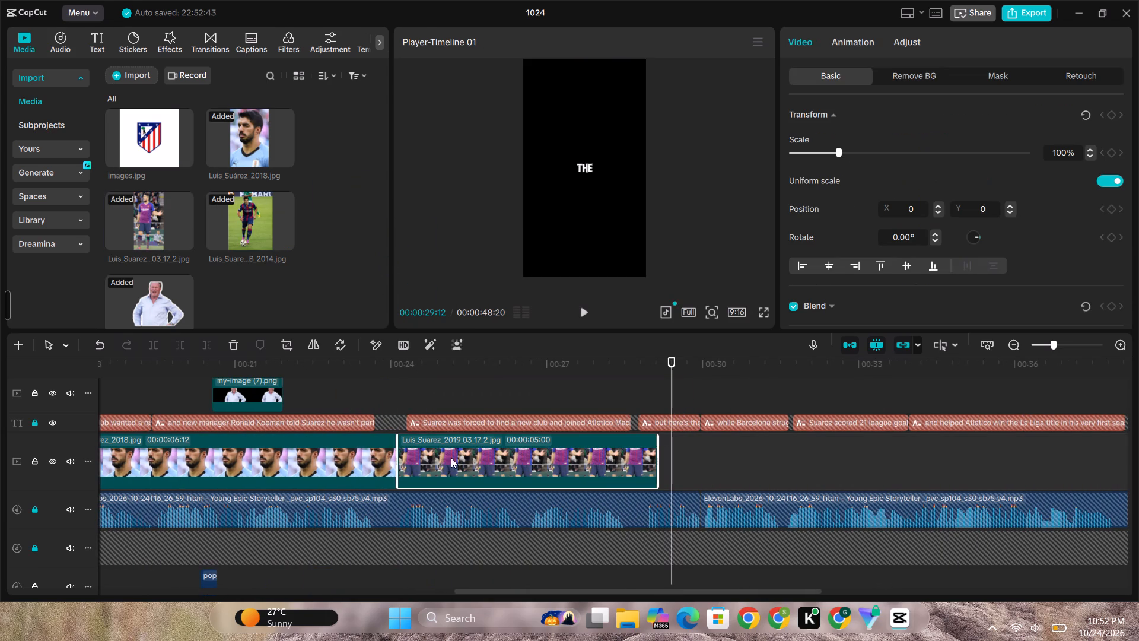
{"action": "left_click_drag", "start_coordinate": [660, 439], "coordinate": [635, 440]}
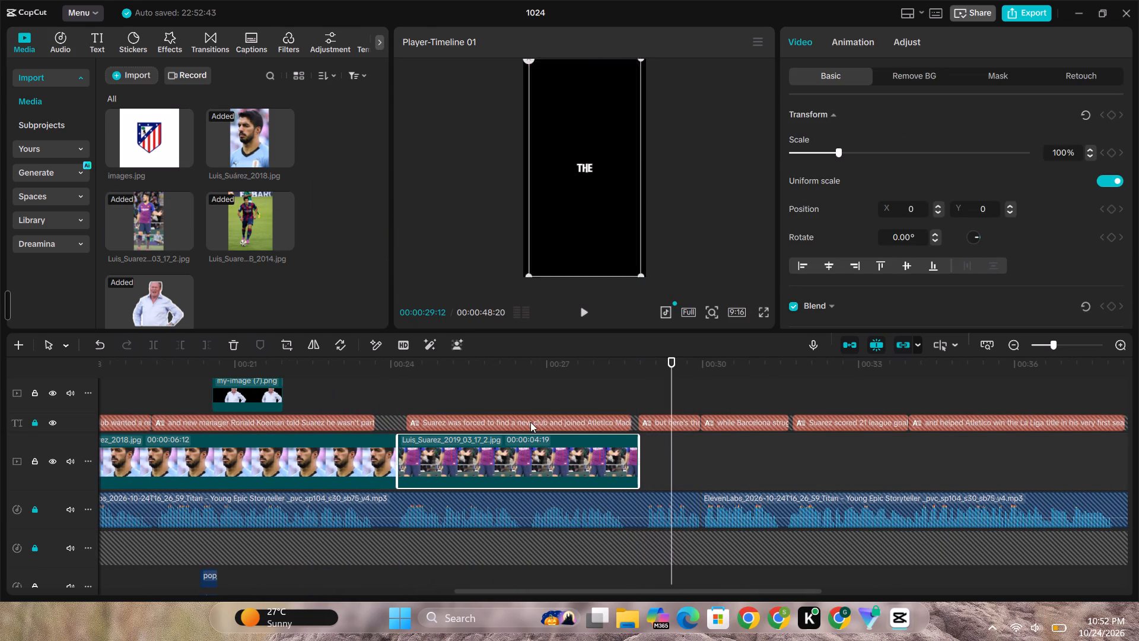
Animate a zoom on Luis_Suarez_2019_03_17_2.jpg with scale keyframes of 100% at its start and 108% at its end, and play it.
{"action": "left_click", "coordinate": [402, 405]}
{"action": "left_click", "coordinate": [408, 446]}
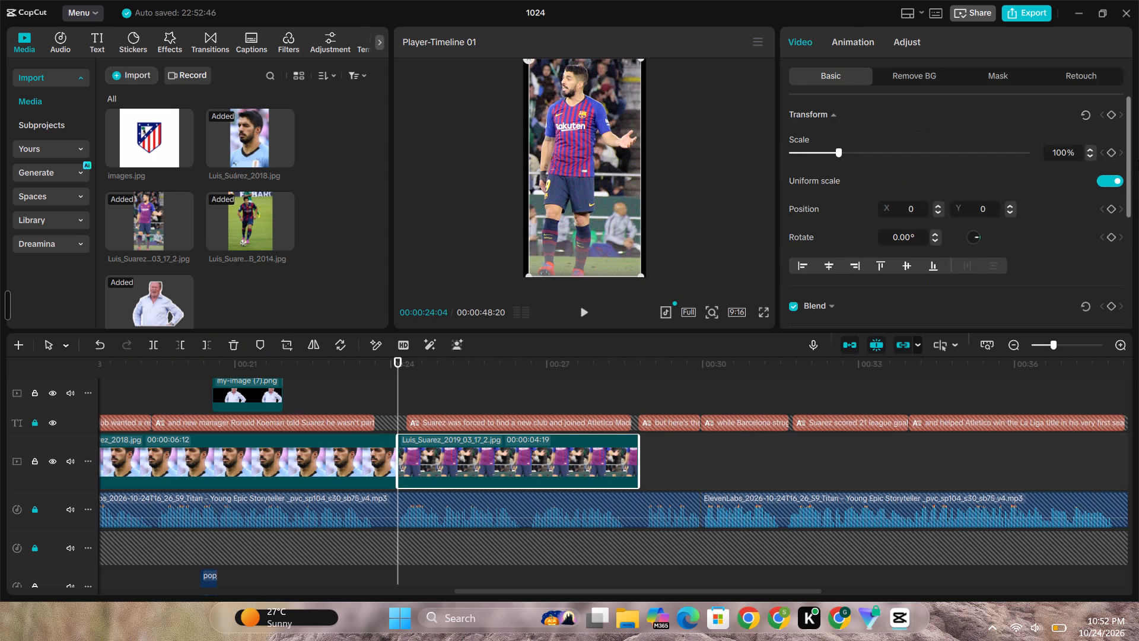
{"action": "left_click", "coordinate": [1112, 153]}
{"action": "left_click", "coordinate": [634, 405]}
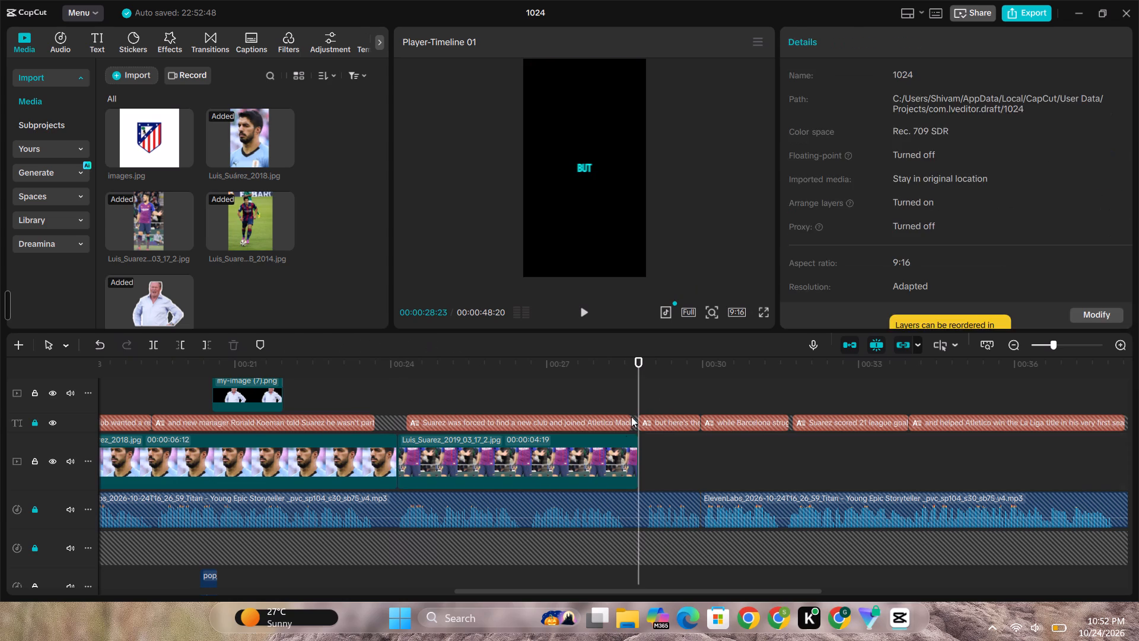
{"action": "left_click", "coordinate": [623, 444]}
{"action": "left_click", "coordinate": [839, 151]}
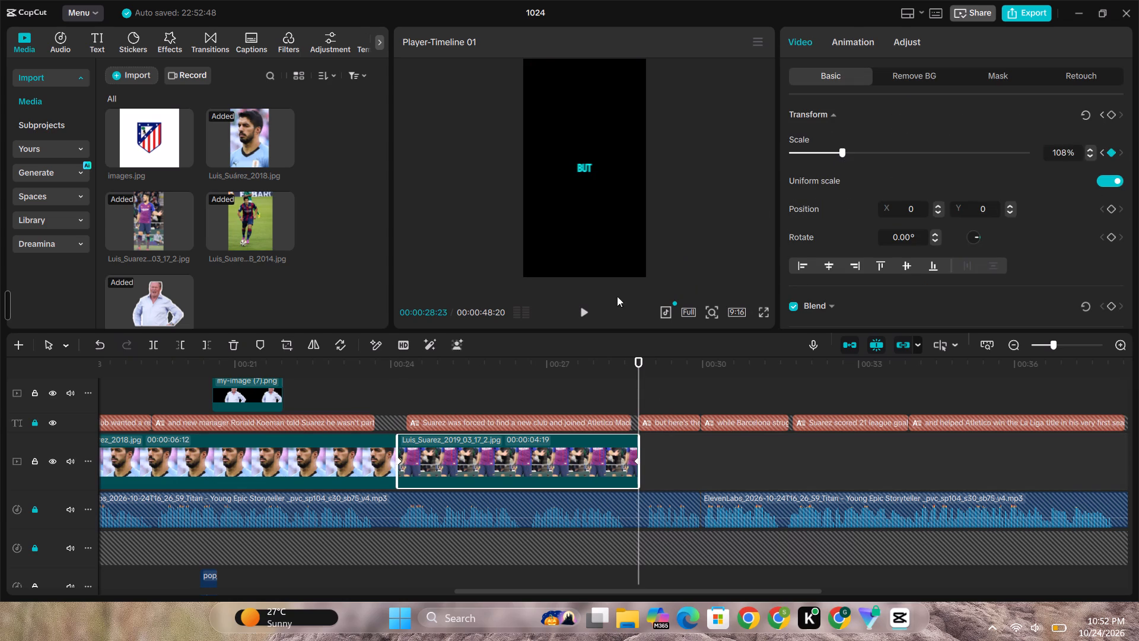
{"action": "left_click", "coordinate": [381, 401]}
{"action": "key", "text": "space"}
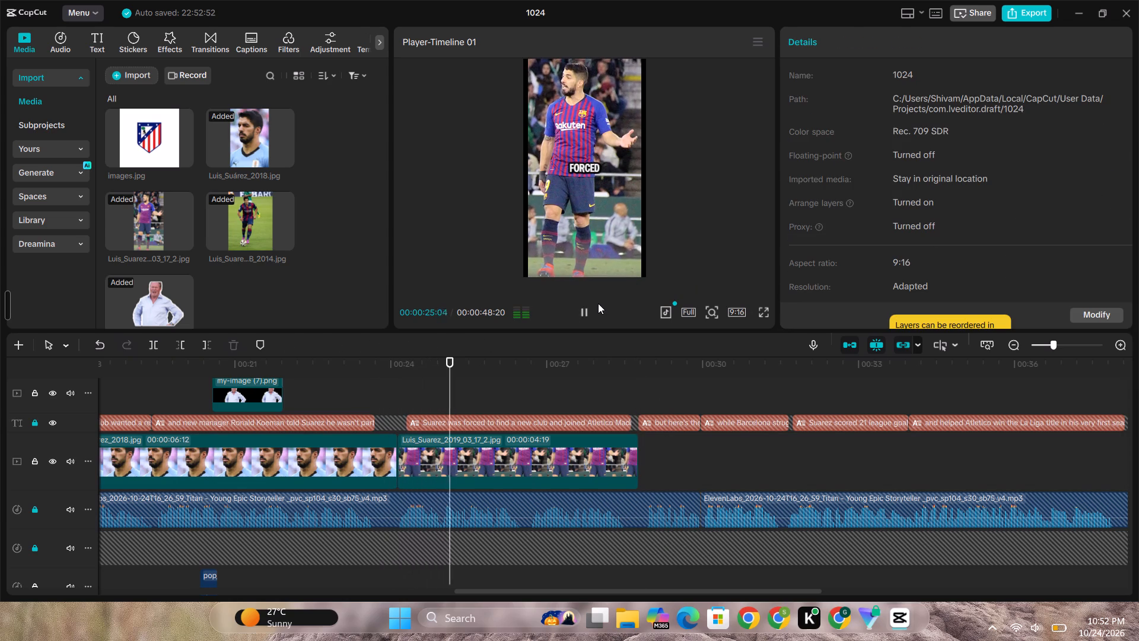
{"action": "left_click", "coordinate": [587, 307]}
Copy the -6.4 dB mou… sound effect to just before the cut into Luis_Suárez_2018.jpg and play it.
{"action": "left_click_drag", "start_coordinate": [689, 588], "coordinate": [685, 590]}
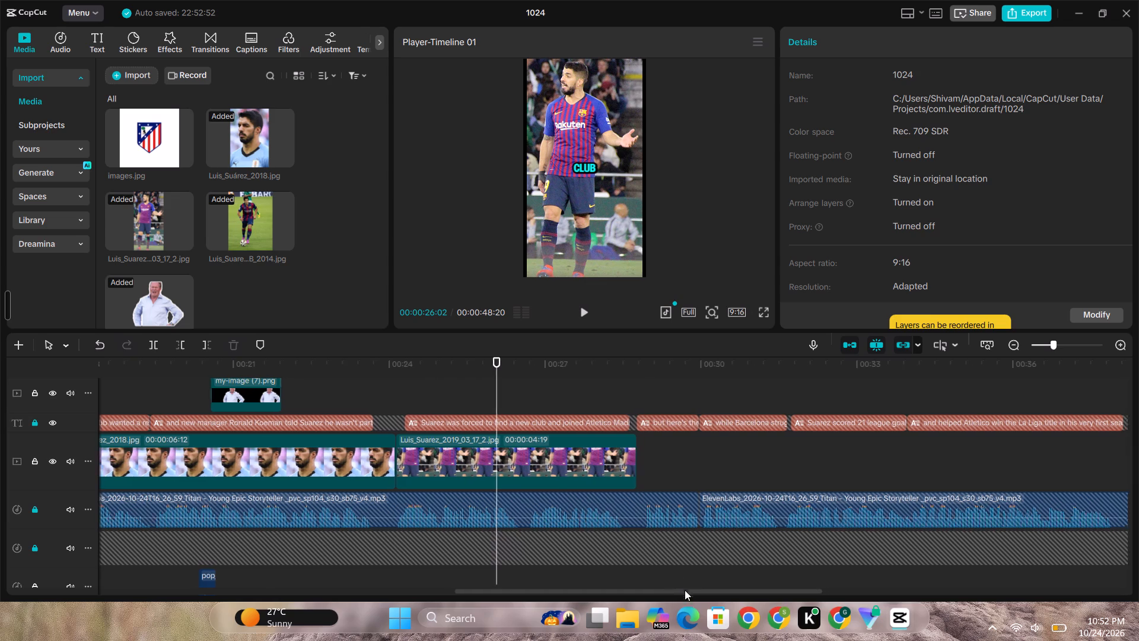
{"action": "left_click_drag", "start_coordinate": [685, 590], "coordinate": [411, 584]}
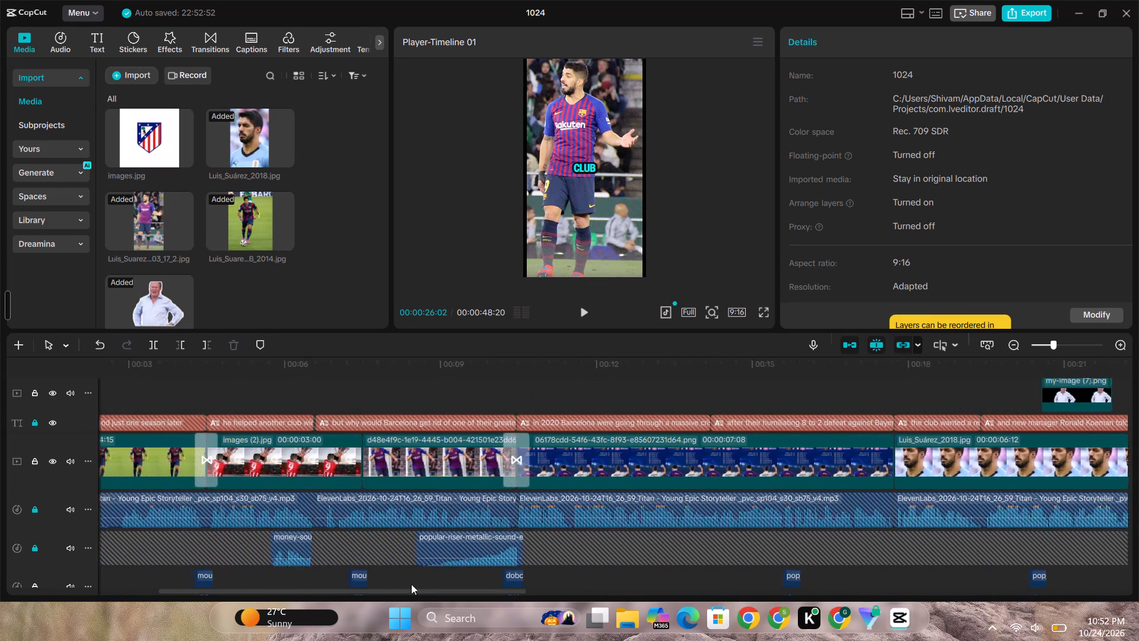
{"action": "left_click_drag", "start_coordinate": [411, 584], "coordinate": [482, 580]}
{"action": "scroll", "coordinate": [577, 558], "scroll_direction": "down", "scroll_amount": 1}
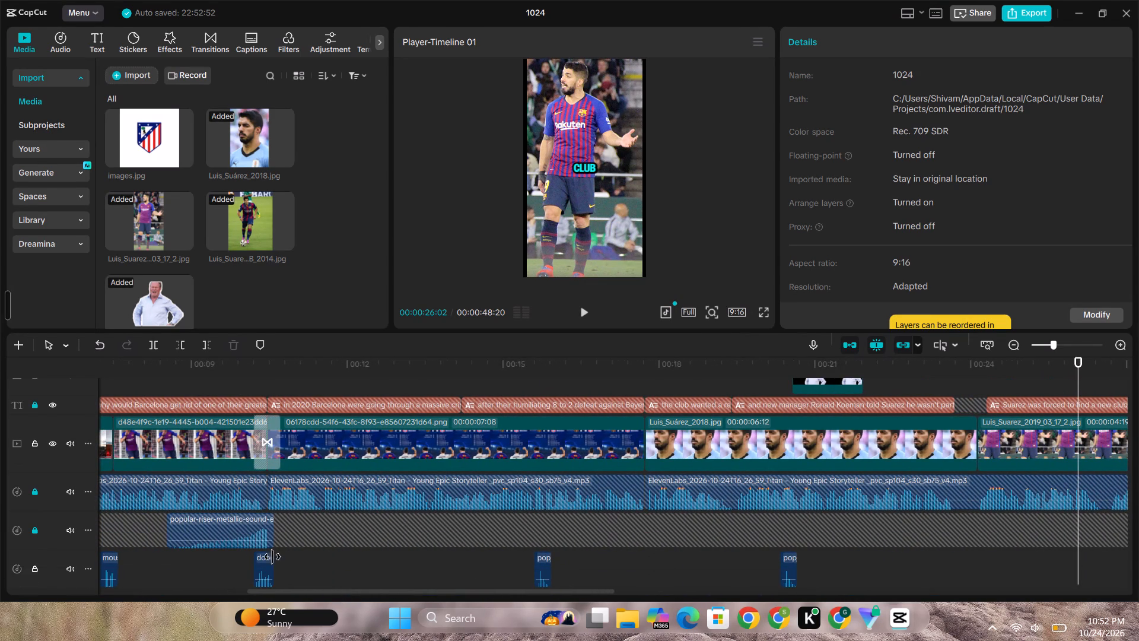
{"action": "left_click", "coordinate": [109, 559]}
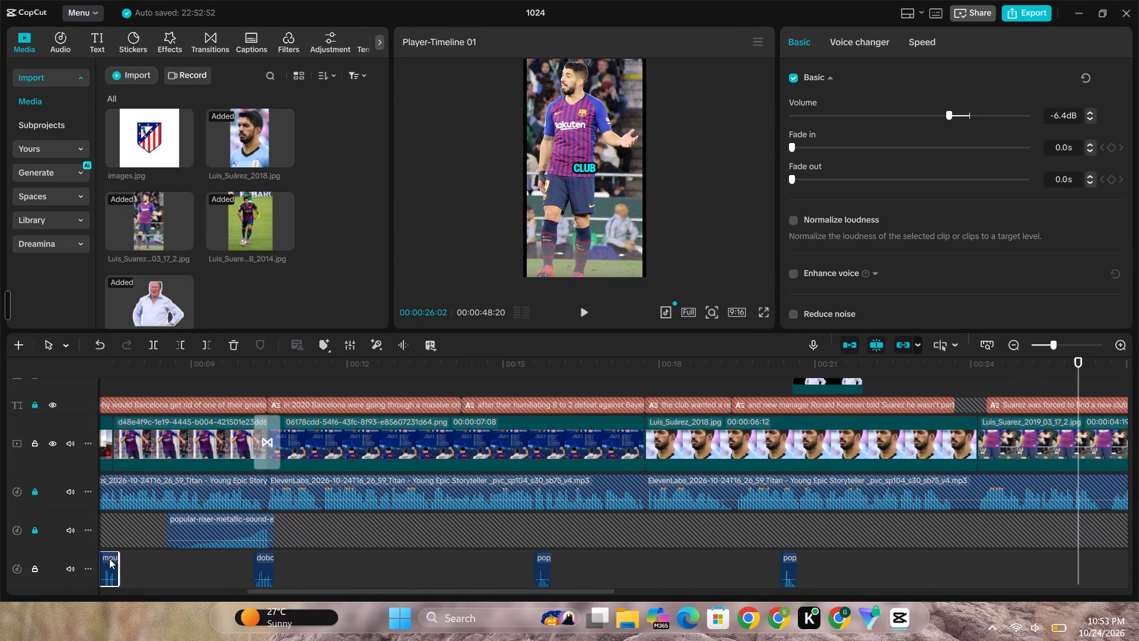
{"action": "key", "text": "ctrl+c"}
{"action": "left_click", "coordinate": [530, 383]}
{"action": "left_click", "coordinate": [590, 311]}
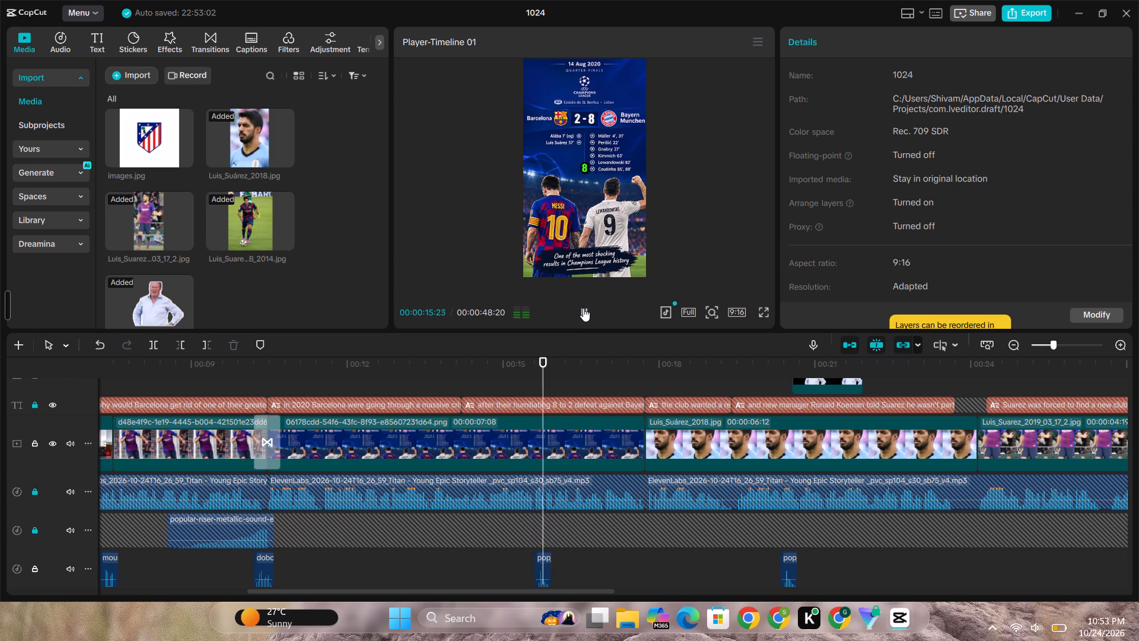
{"action": "triple_click", "coordinate": [583, 308]}
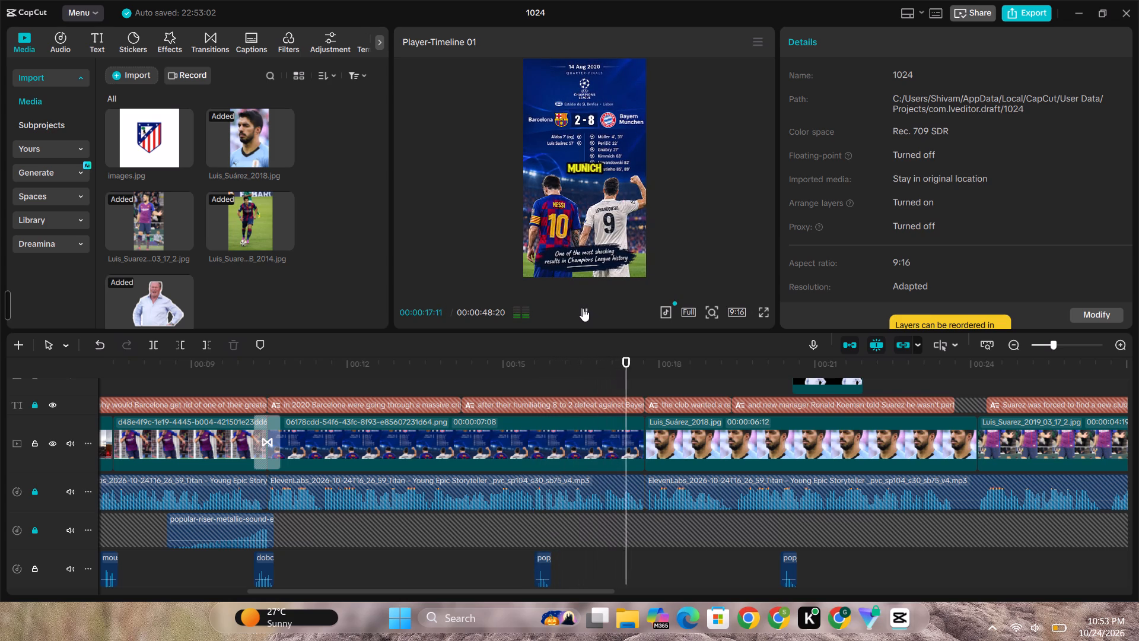
{"action": "key", "text": "ctrl+v"}
{"action": "key", "text": "space"}
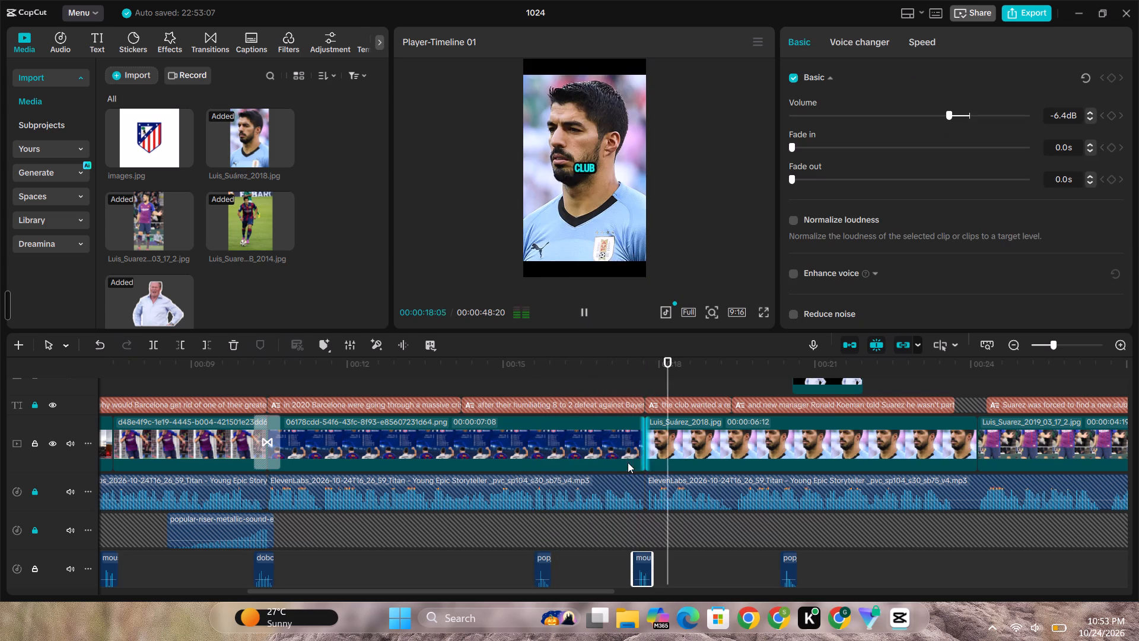
{"action": "left_click", "coordinate": [621, 563]}
{"action": "key", "text": "space"}
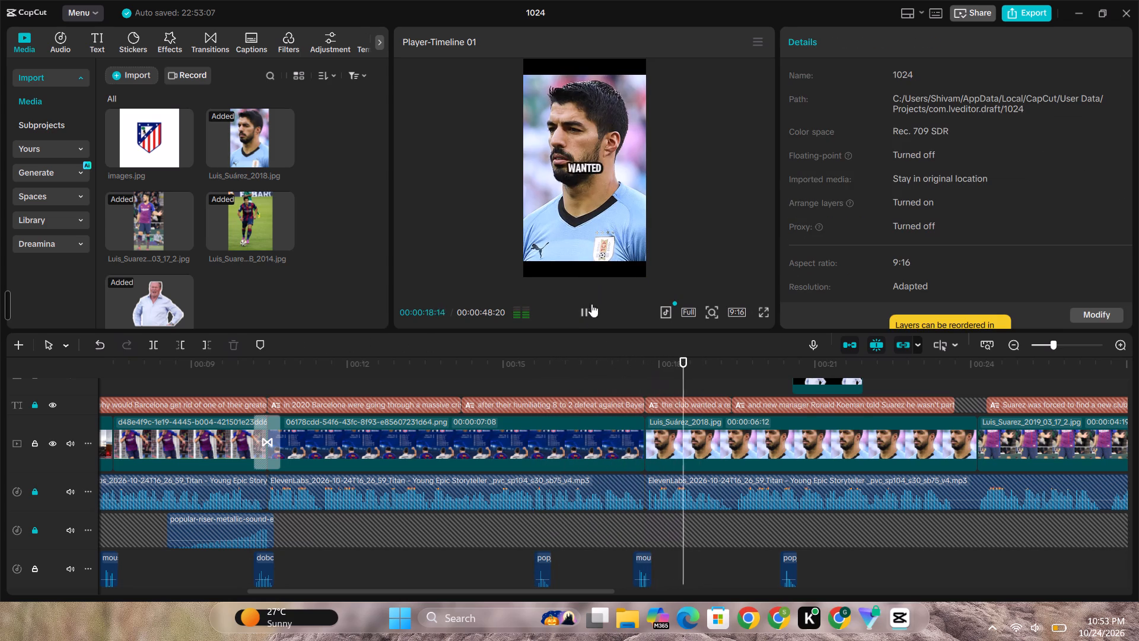
Add a Black Fade transition between Luis_Suárez_2018.jpg and Luis_Suarez_2019_03_17_2.jpg and play it.
{"action": "left_click_drag", "start_coordinate": [587, 595], "coordinate": [740, 585]}
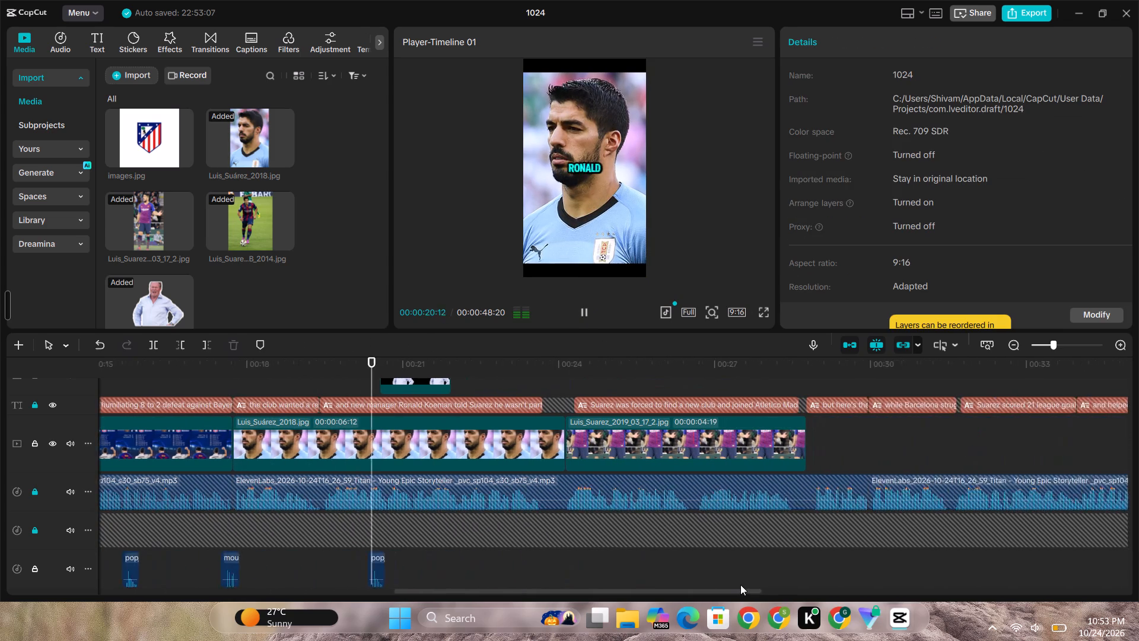
{"action": "left_click_drag", "start_coordinate": [740, 585], "coordinate": [758, 583]}
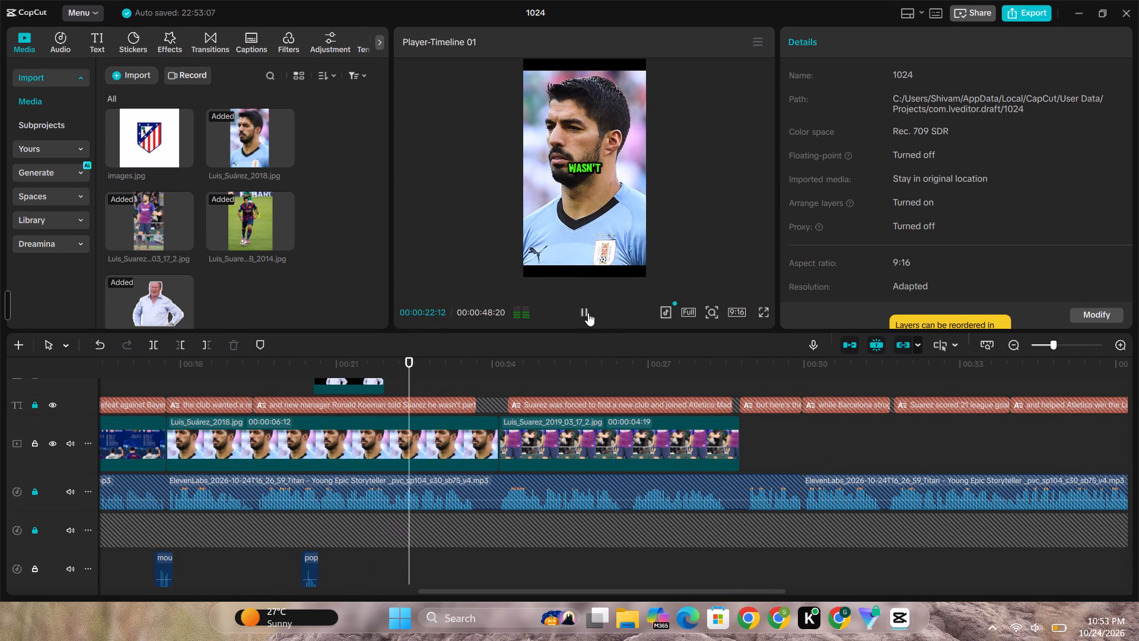
{"action": "left_click_drag", "start_coordinate": [602, 592], "coordinate": [611, 591]}
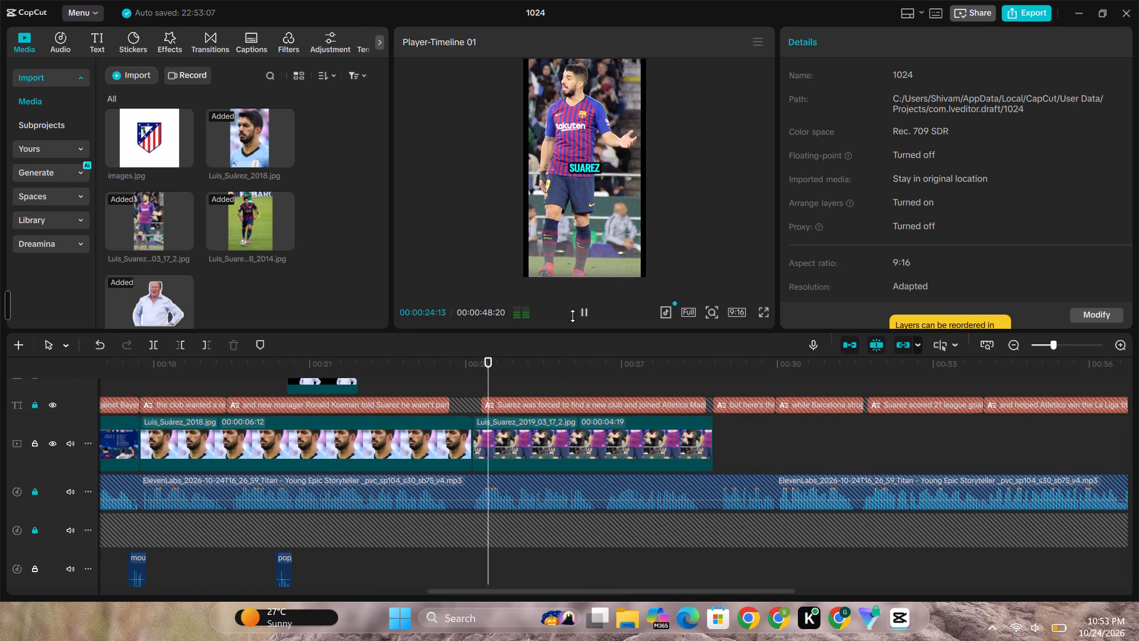
{"action": "left_click", "coordinate": [586, 308]}
{"action": "left_click", "coordinate": [211, 39]}
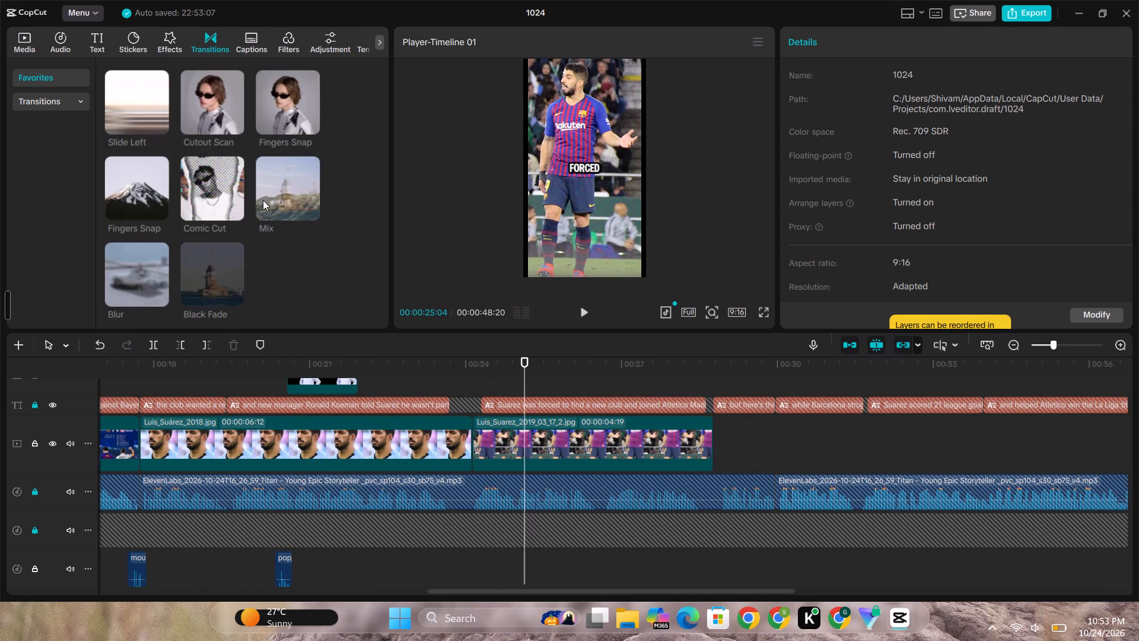
{"action": "left_click_drag", "start_coordinate": [282, 190], "coordinate": [357, 360]}
{"action": "left_click_drag", "start_coordinate": [241, 244], "coordinate": [246, 187]}
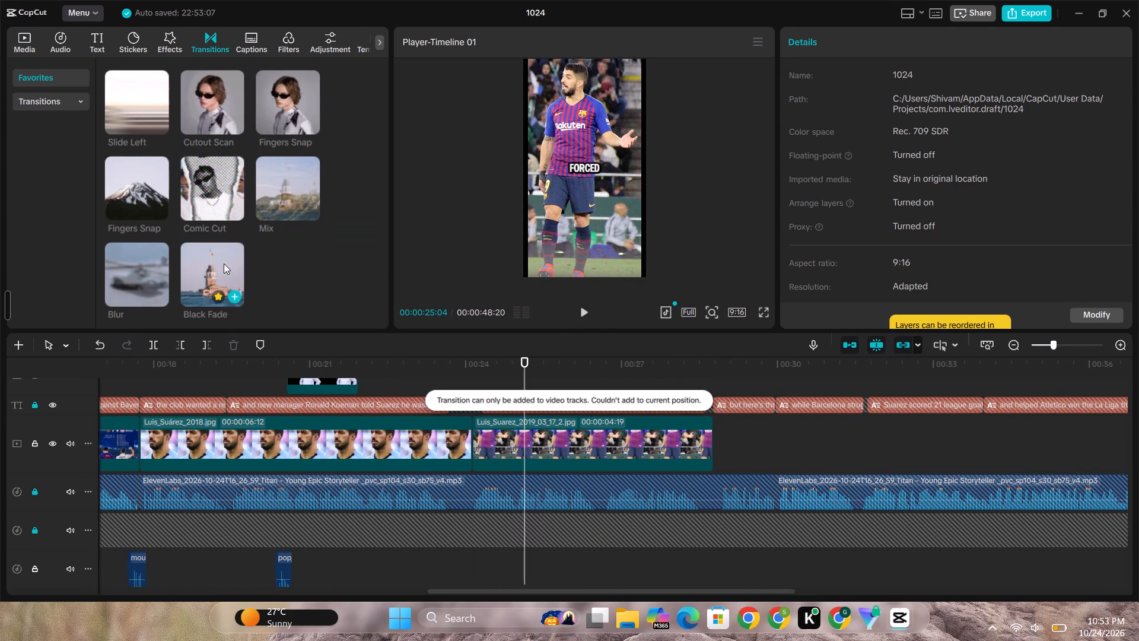
{"action": "left_click_drag", "start_coordinate": [224, 264], "coordinate": [460, 456]}
{"action": "left_click", "coordinate": [427, 526]}
{"action": "key", "text": "space"}
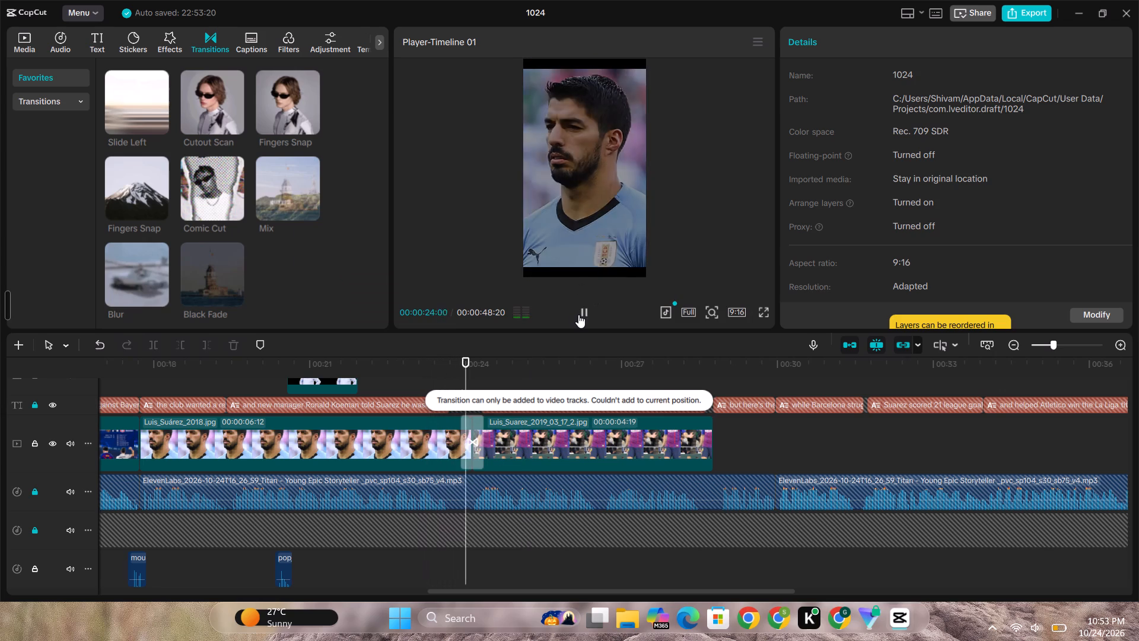
Overlay the Atletico Madrid crest images.jpg from about 00:00:27:10, where the narration names the club, and play its entrance.
{"action": "left_click", "coordinate": [26, 37]}
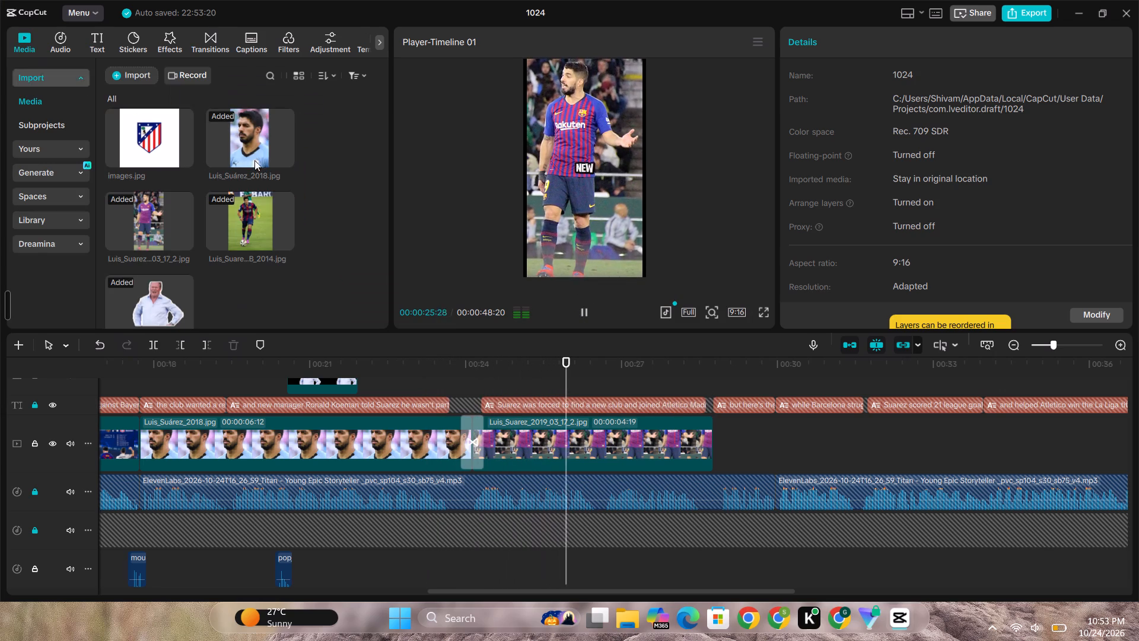
{"action": "left_click", "coordinate": [584, 309]}
{"action": "left_click_drag", "start_coordinate": [147, 128], "coordinate": [637, 380]}
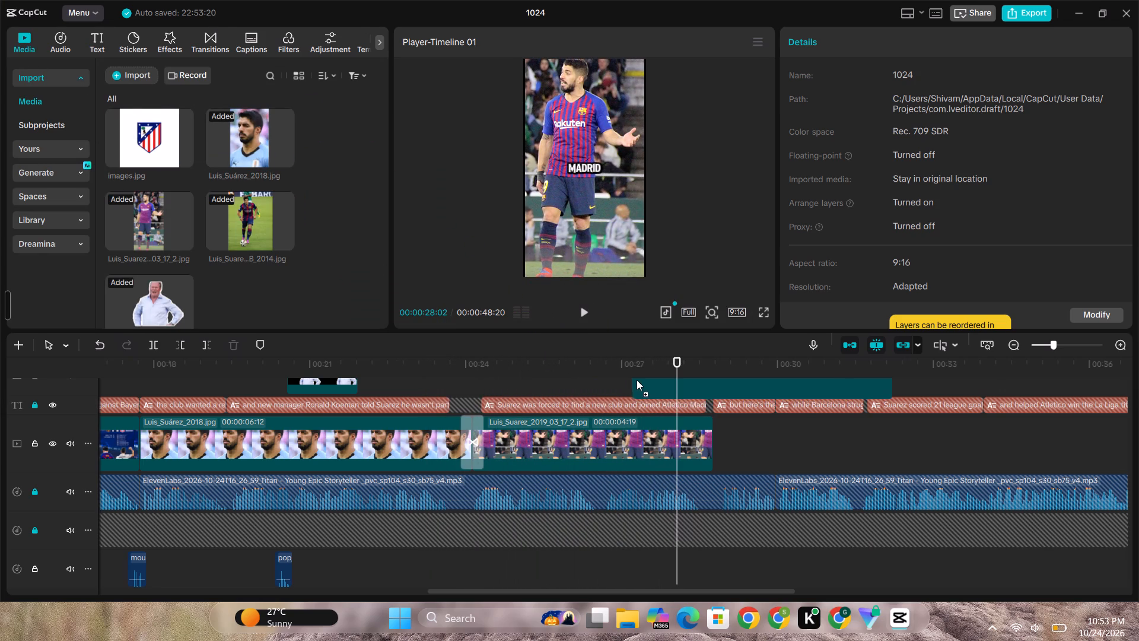
{"action": "left_click_drag", "start_coordinate": [637, 380], "coordinate": [638, 385]}
{"action": "left_click", "coordinate": [596, 399]}
{"action": "left_click", "coordinate": [600, 381]}
{"action": "key", "text": "space"}
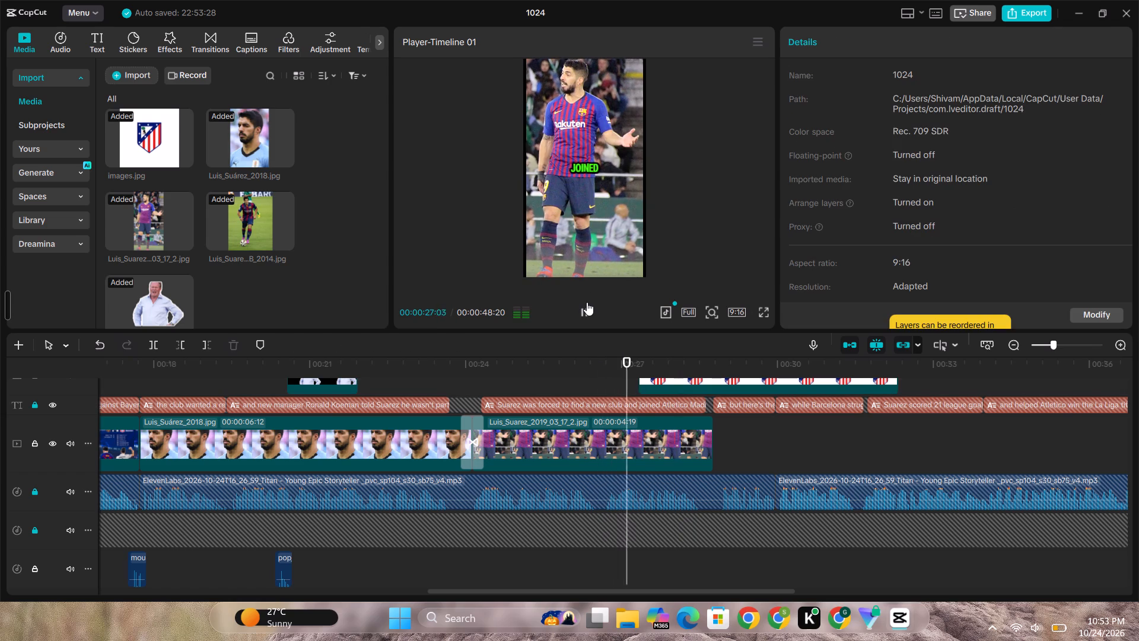
{"action": "left_click", "coordinate": [587, 303]}
Scale the Atletico Madrid crest overlay down to 65%, keeping it centred over the Suárez image.
{"action": "left_click", "coordinate": [565, 158]}
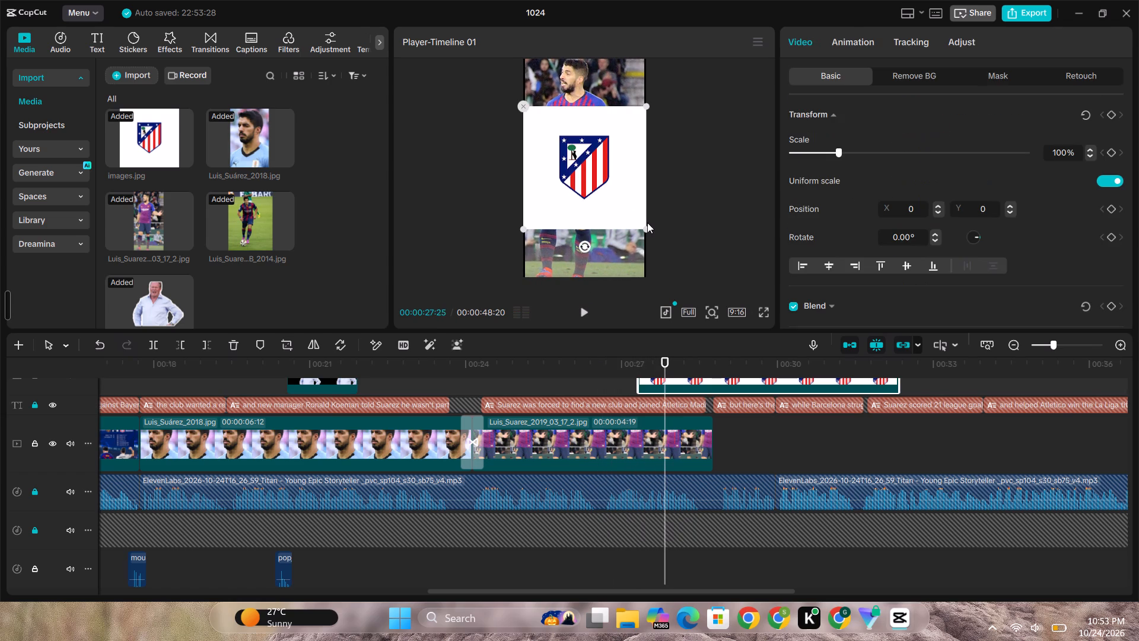
{"action": "left_click_drag", "start_coordinate": [646, 226], "coordinate": [619, 201]}
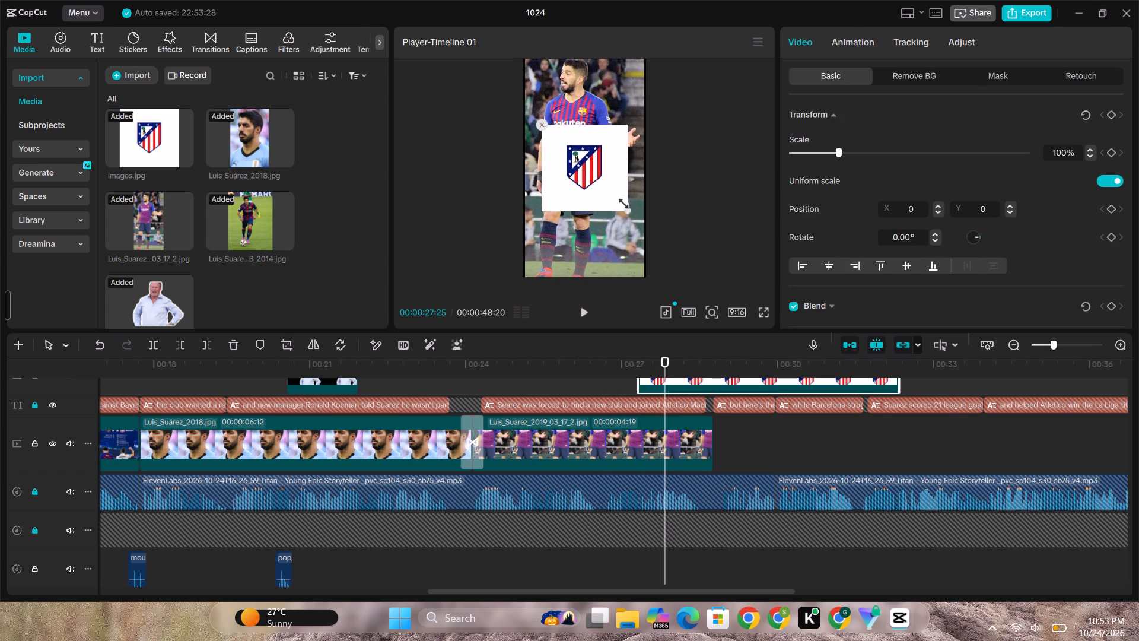
{"action": "left_click_drag", "start_coordinate": [619, 201], "coordinate": [615, 198]}
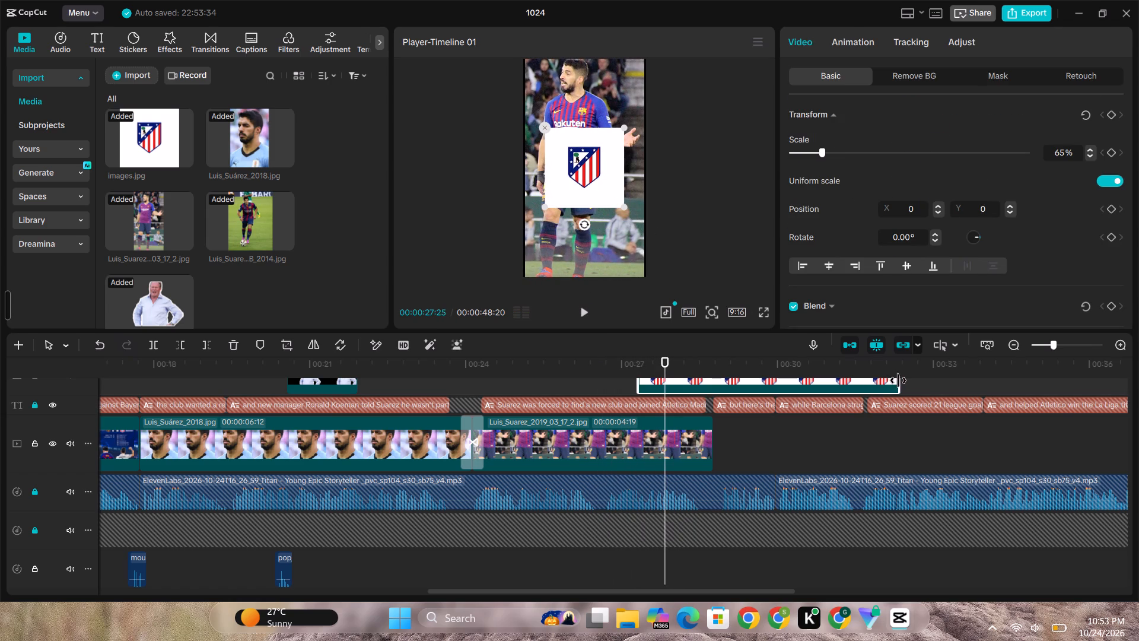
Trim the Atletico Madrid crest overlay to end with the Luis_Suarez_2019_03_17_2.jpg clip and play it briefly.
{"action": "left_click_drag", "start_coordinate": [898, 380], "coordinate": [707, 401]}
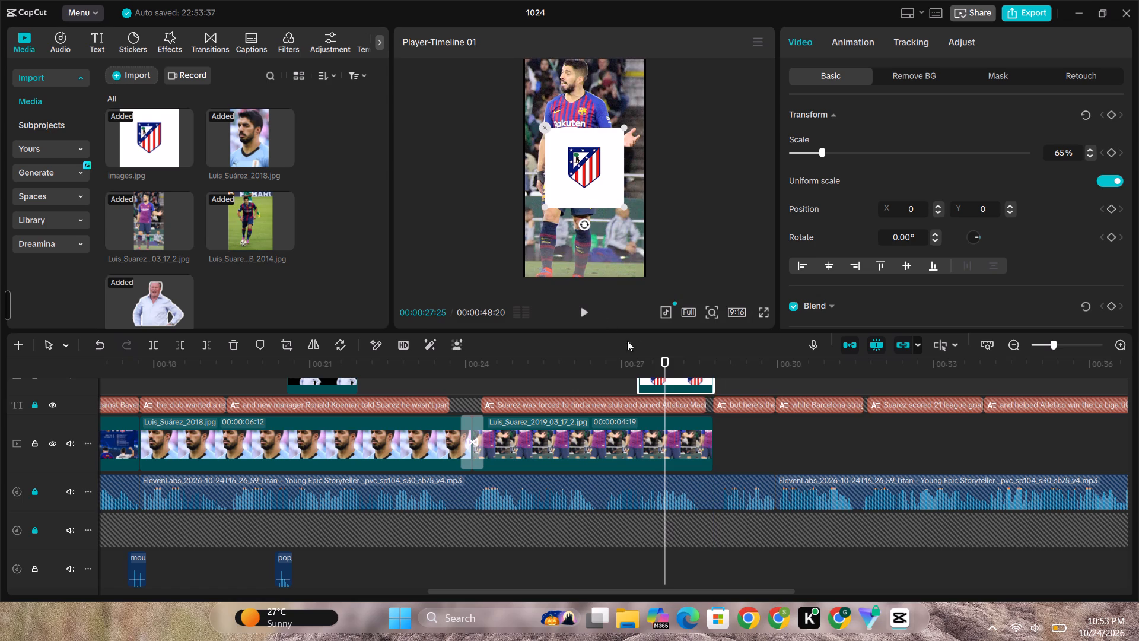
{"action": "left_click", "coordinate": [580, 309]}
{"action": "left_click", "coordinate": [580, 309]}
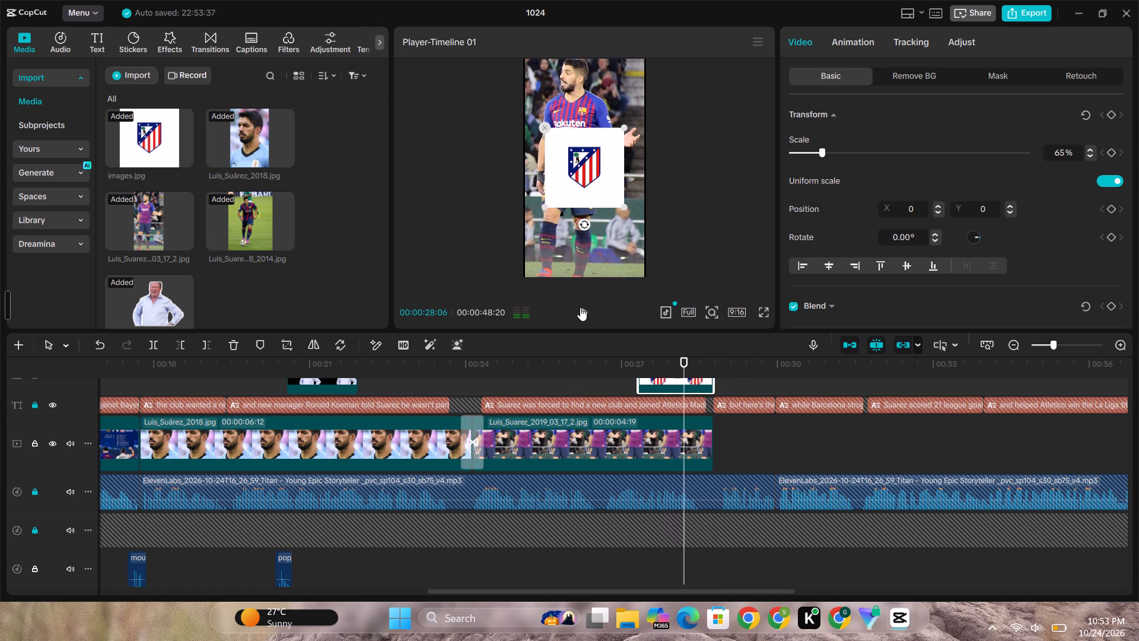
Copy the -6.4 dB pop sound effect to just before the Atletico Madrid crest overlay appears, at about 00:00:27:00.
{"action": "left_click", "coordinate": [283, 563]}
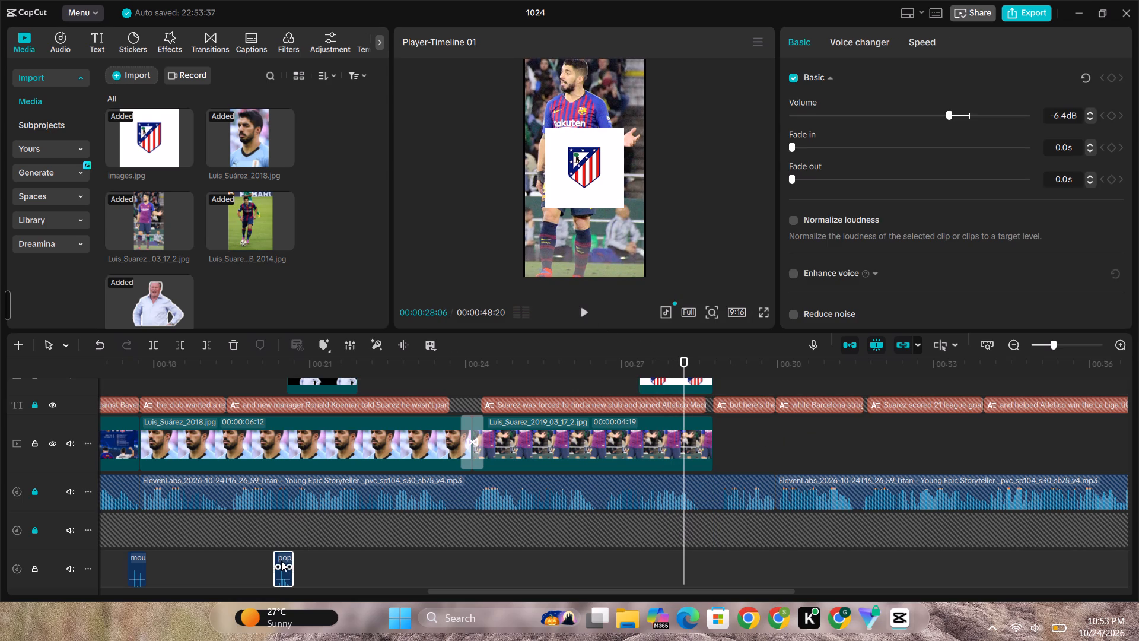
{"action": "key", "text": "ctrl+c"}
{"action": "left_click", "coordinate": [612, 550]}
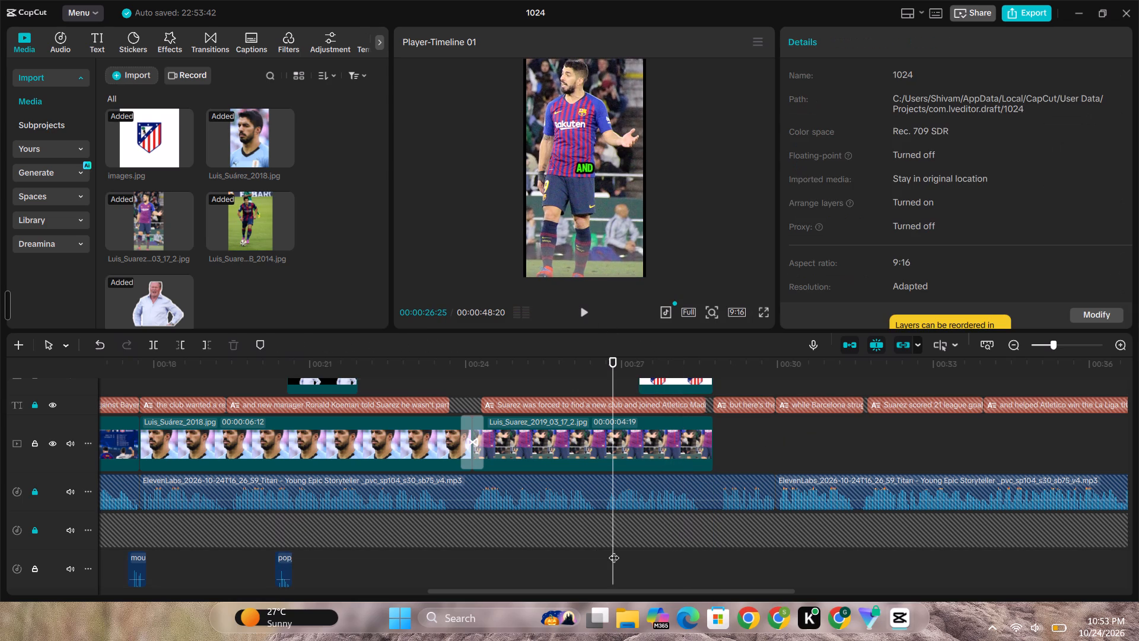
{"action": "key", "text": "ctrl+v"}
{"action": "left_click_drag", "start_coordinate": [623, 560], "coordinate": [630, 560]}
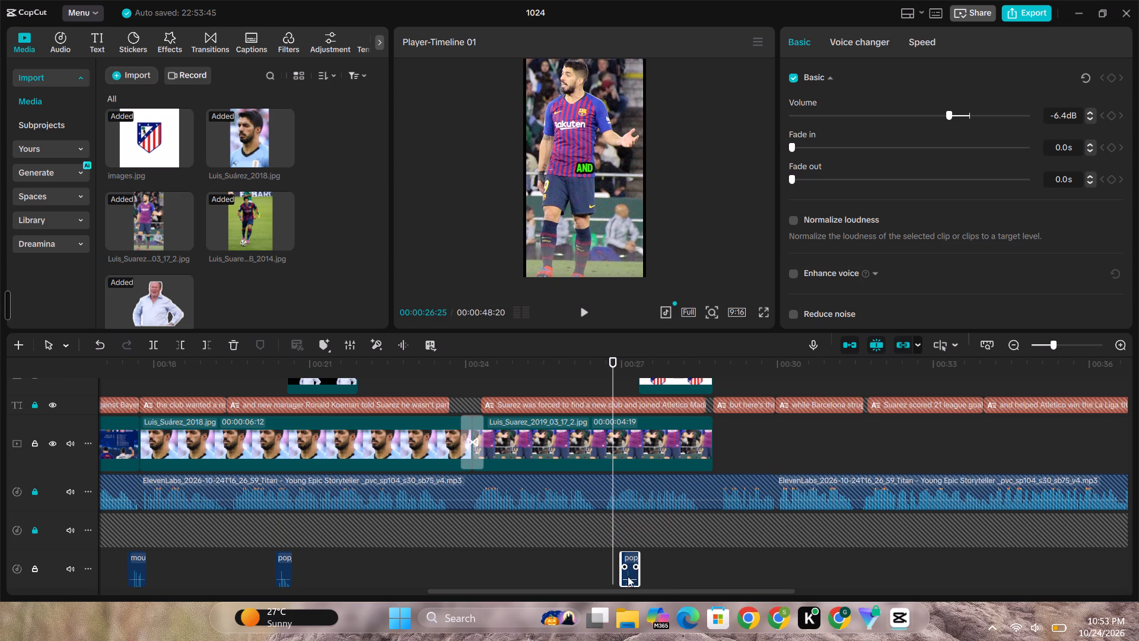
Raise the copied pop sound effect's volume to 1.0 dB and play from before the crest's entrance into the following narration.
{"action": "left_click", "coordinate": [629, 579]}
{"action": "key", "text": "space"}
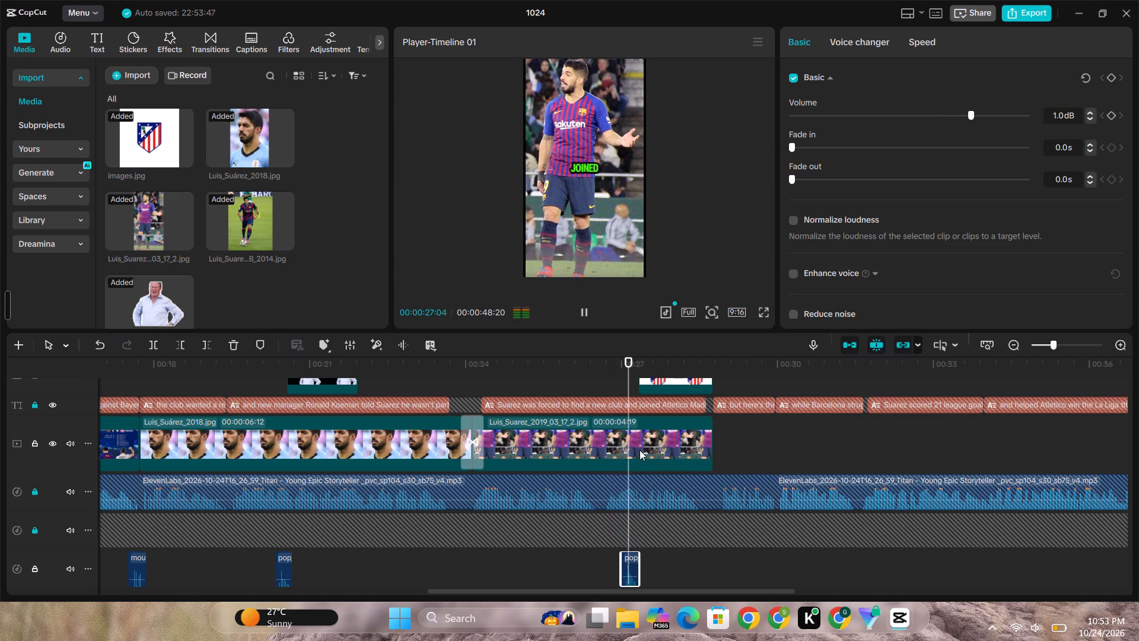
{"action": "left_click", "coordinate": [587, 314]}
{"action": "left_click", "coordinate": [591, 351]}
{"action": "left_click", "coordinate": [591, 370]}
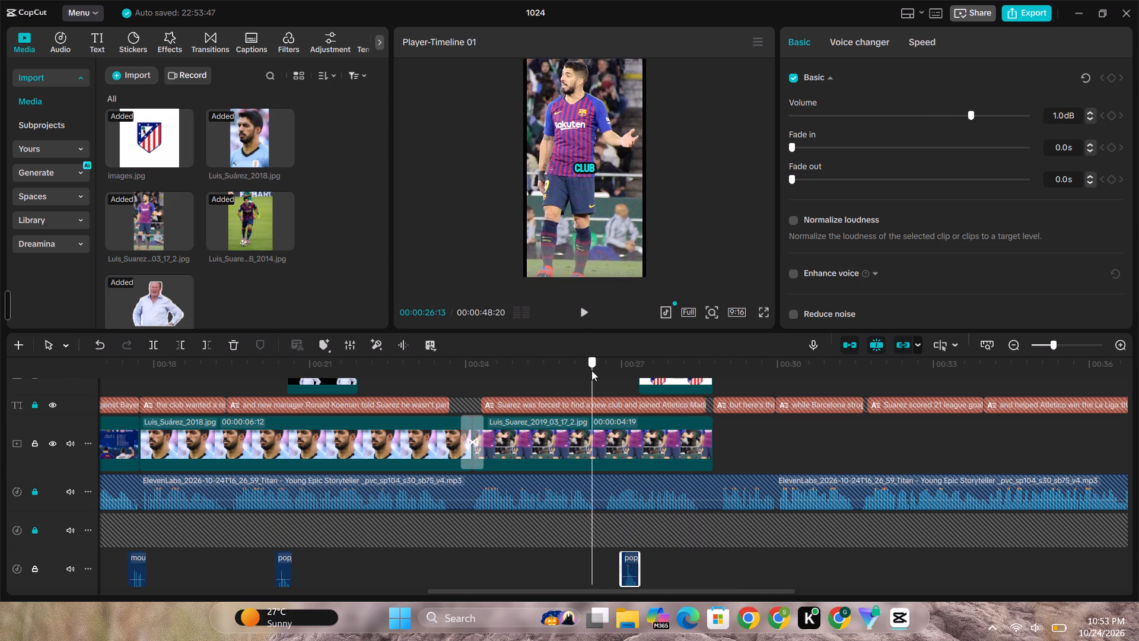
{"action": "key", "text": "space"}
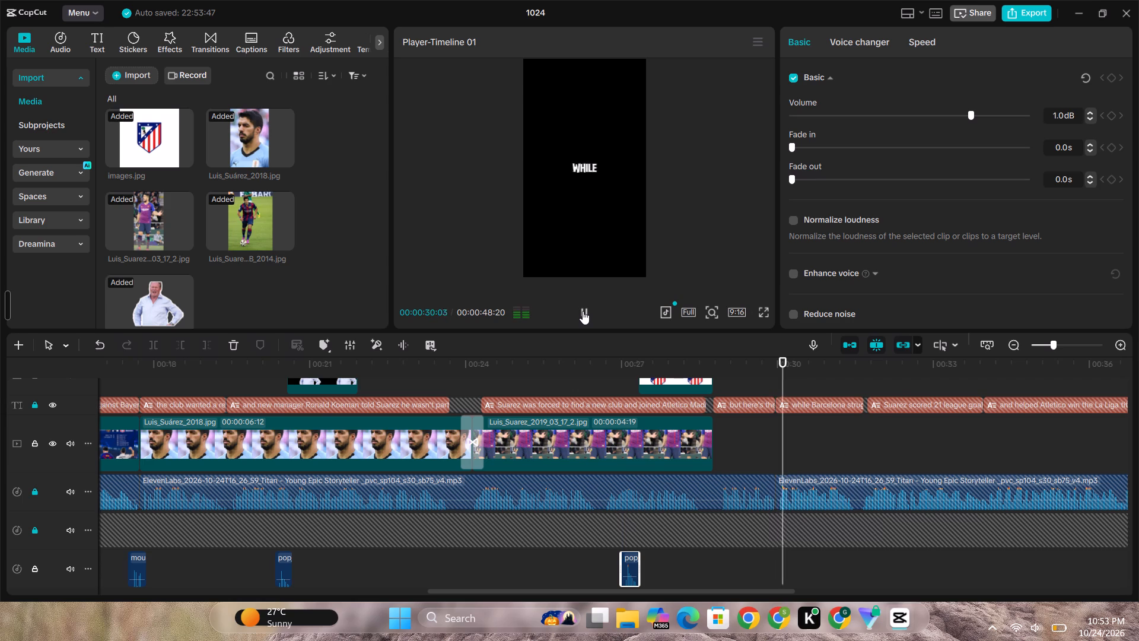
{"action": "left_click", "coordinate": [587, 312]}
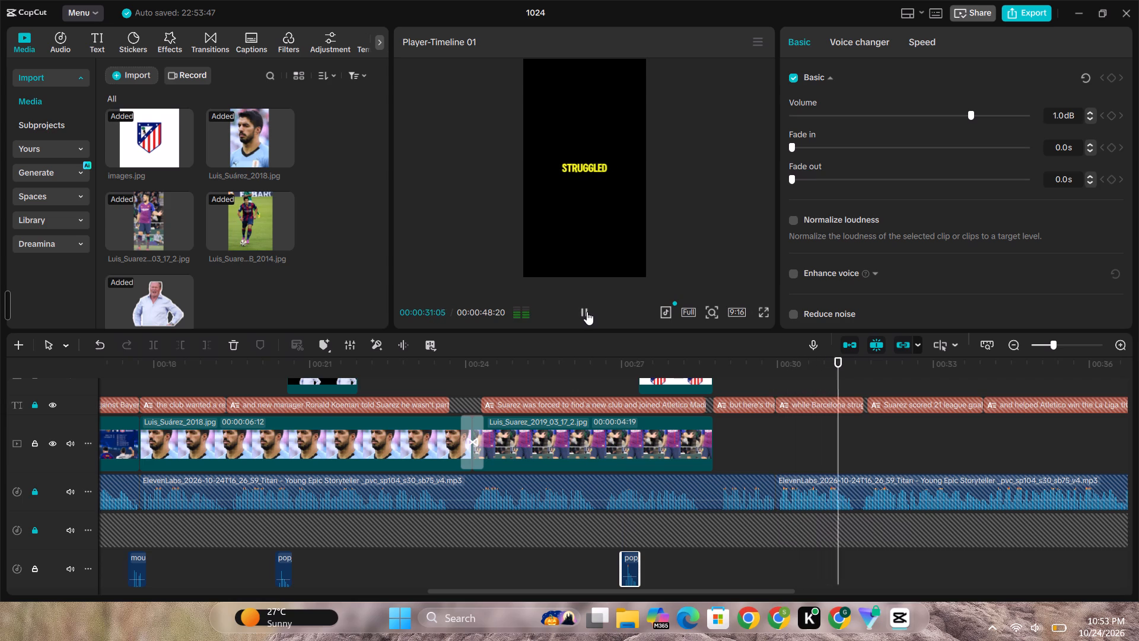
{"action": "left_click", "coordinate": [587, 312]}
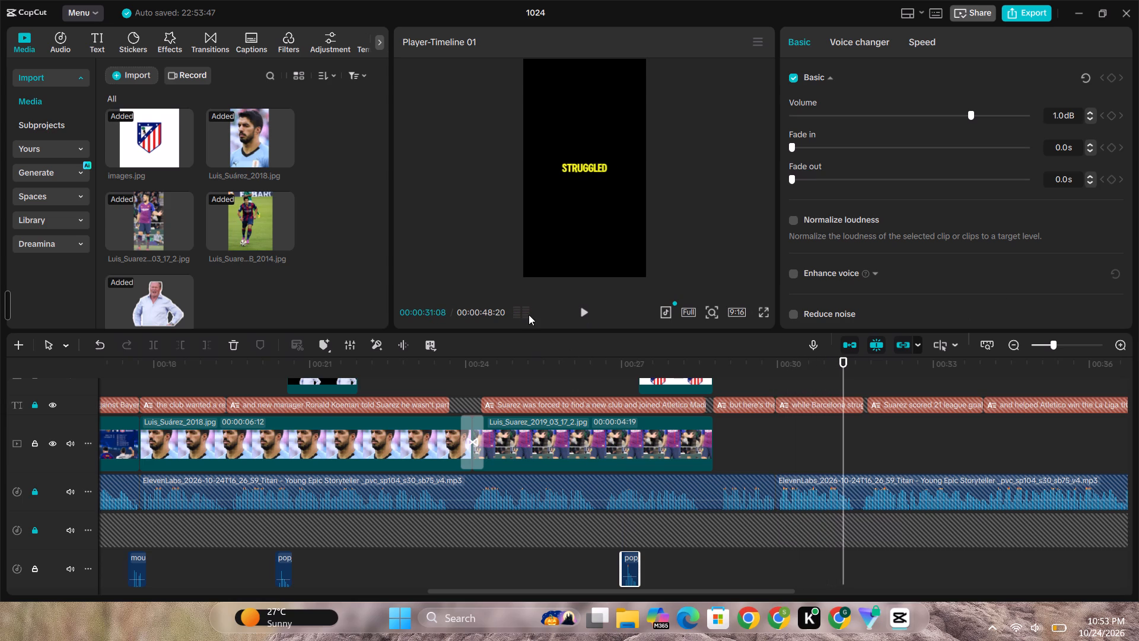
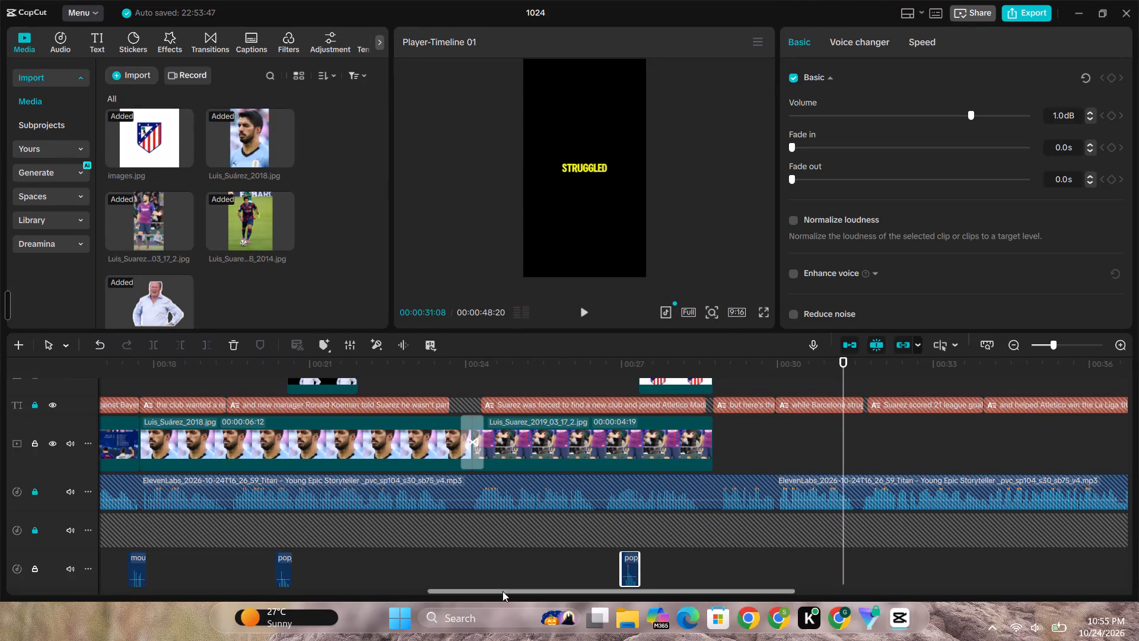
Copy the "mou" sound effect from the start of Luis_Suárez_2018.jpg to 00:00:28:15, near the end of Luis_Suarez_2019_03_17_2.jpg, and play it.
{"action": "left_click", "coordinate": [538, 539]}
{"action": "left_click", "coordinate": [584, 314]}
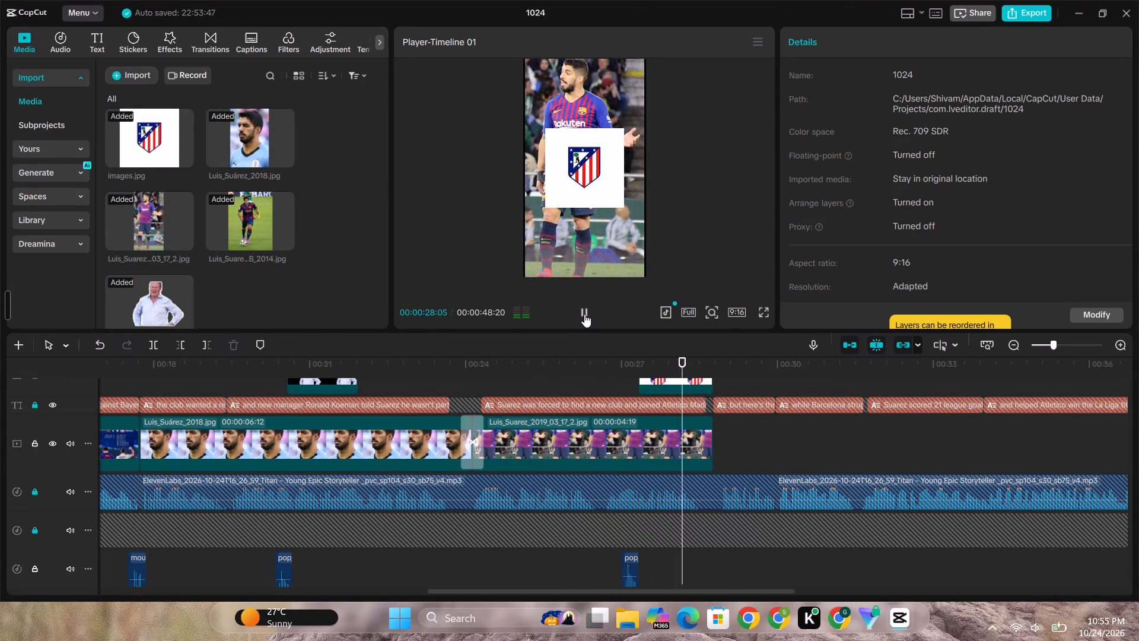
{"action": "triple_click", "coordinate": [584, 313]}
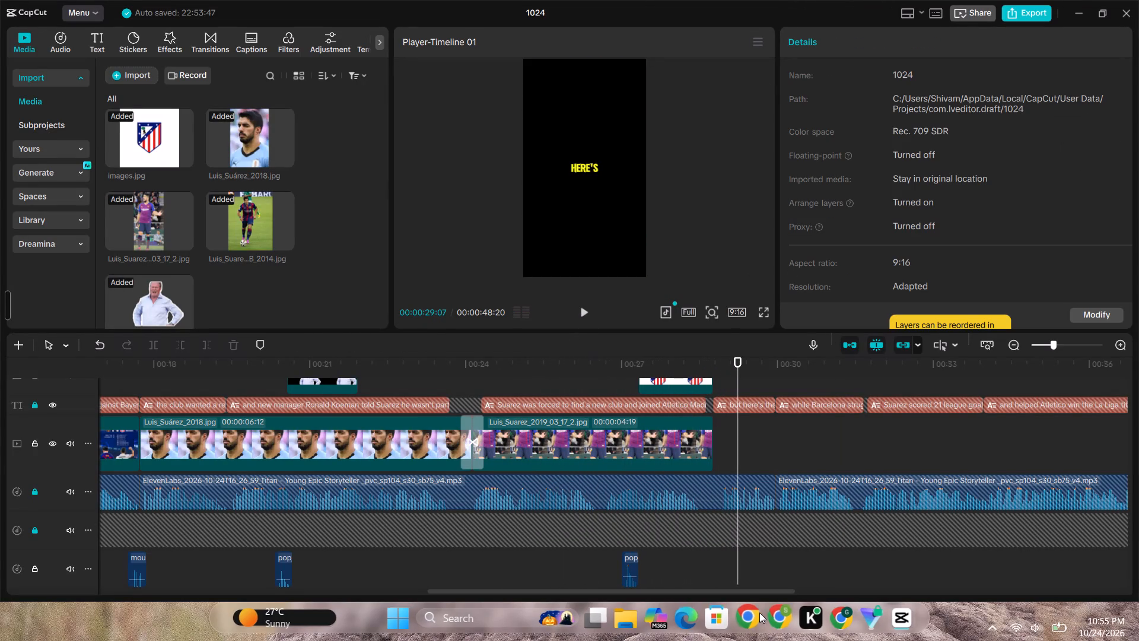
{"action": "left_click_drag", "start_coordinate": [753, 594], "coordinate": [758, 594]}
{"action": "left_click", "coordinate": [676, 552]}
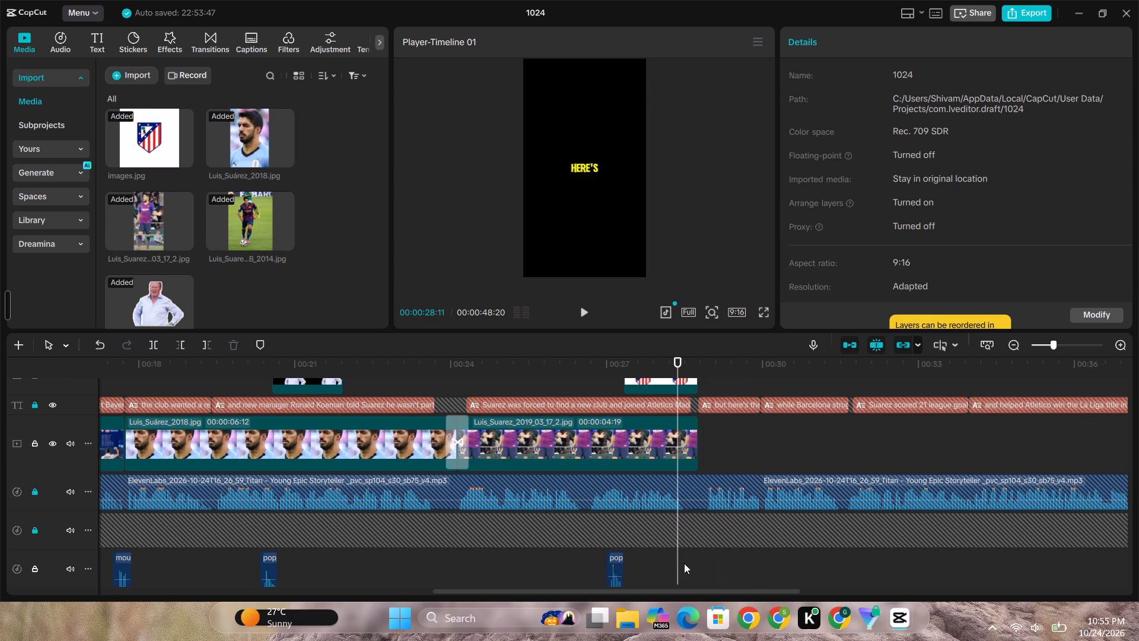
{"action": "left_click", "coordinate": [684, 563]}
{"action": "left_click", "coordinate": [125, 555]}
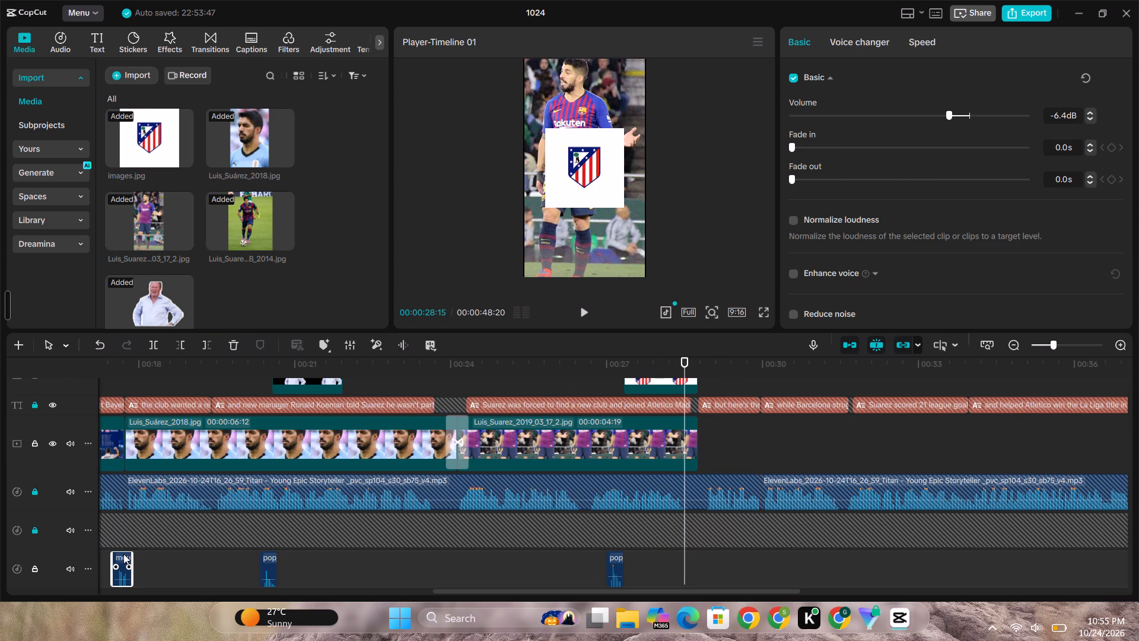
{"action": "key", "text": "ctrl+c"}
{"action": "key", "text": "ctrl+v"}
{"action": "key", "text": "space"}
{"action": "left_click", "coordinate": [586, 309]}
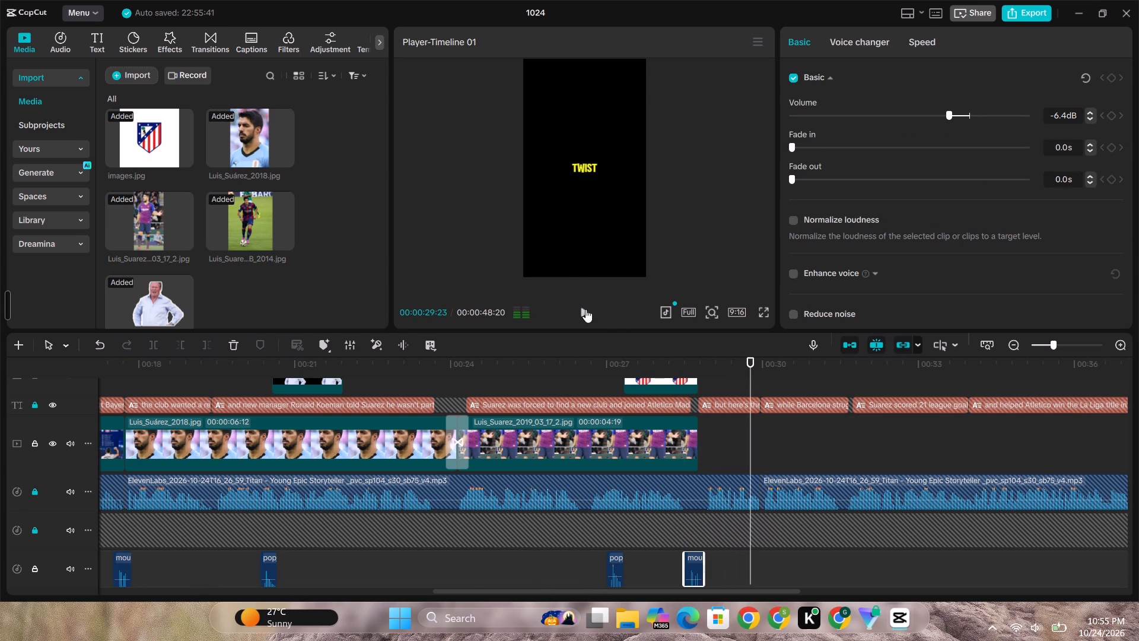
Listen to the following narration and place the 383b7212 image of Suárez in Atletico kit on the main track directly after Luis_Suarez_2019_03_17_2.jpg.
{"action": "left_click_drag", "start_coordinate": [651, 589], "coordinate": [734, 590]}
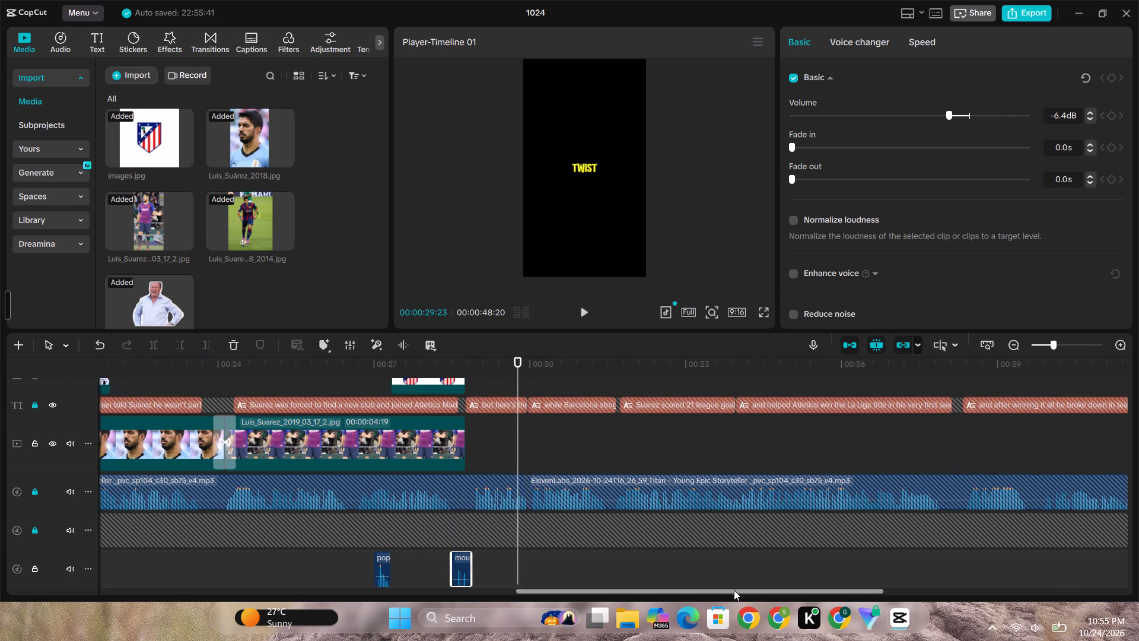
{"action": "scroll", "coordinate": [225, 207], "scroll_direction": "down", "scroll_amount": 1}
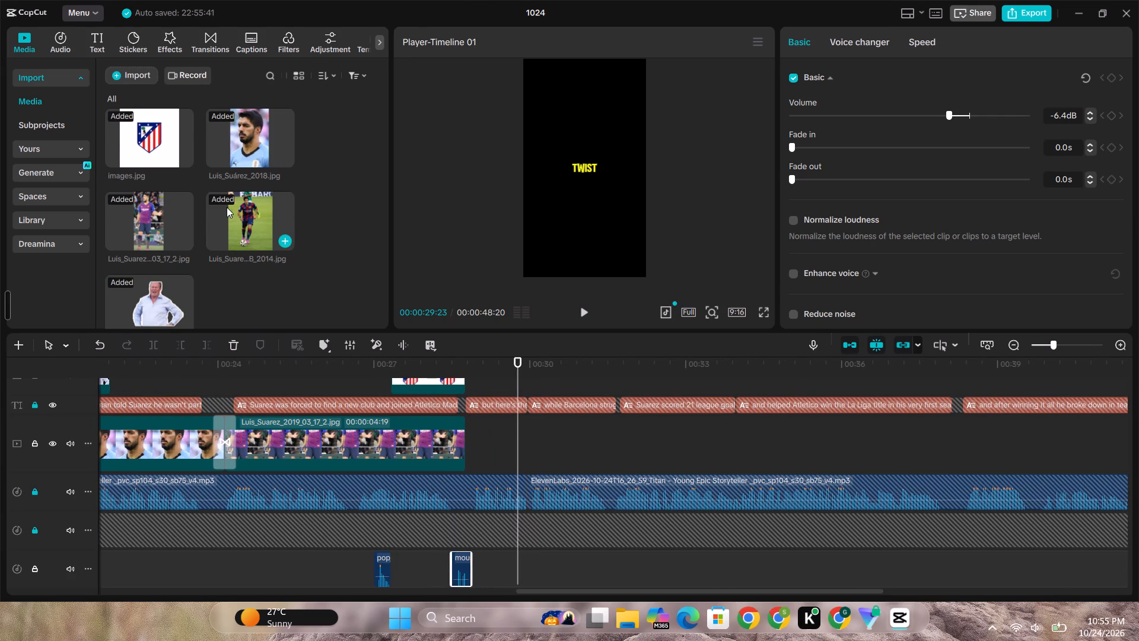
{"action": "scroll", "coordinate": [227, 207], "scroll_direction": "down", "scroll_amount": 1}
{"action": "scroll", "coordinate": [218, 169], "scroll_direction": "up", "scroll_amount": 5}
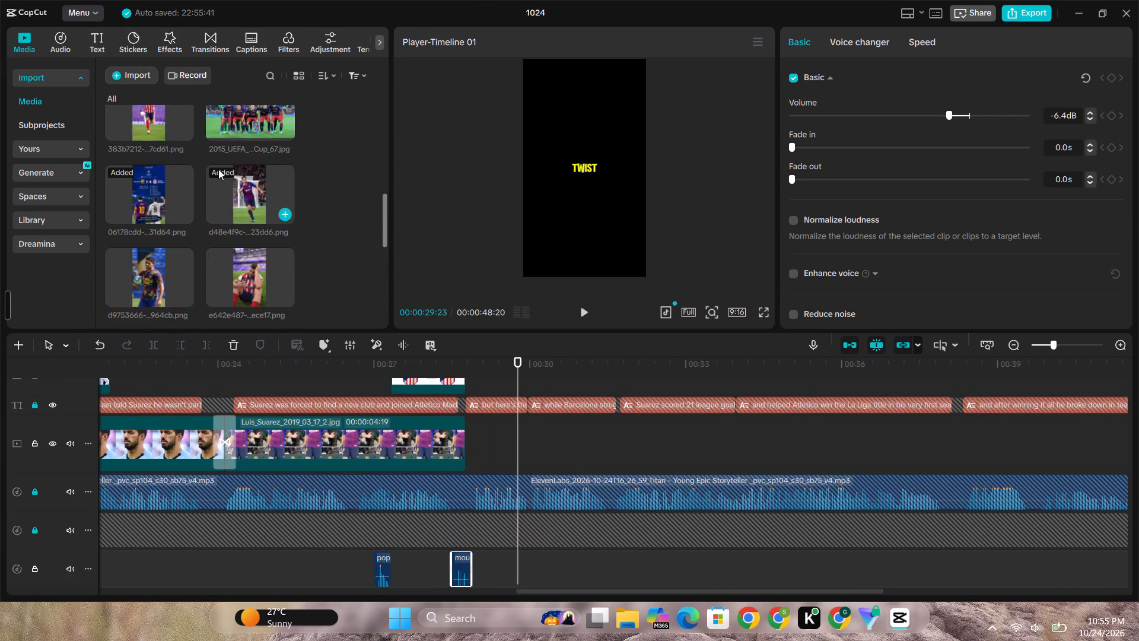
{"action": "scroll", "coordinate": [218, 169], "scroll_direction": "up", "scroll_amount": 1}
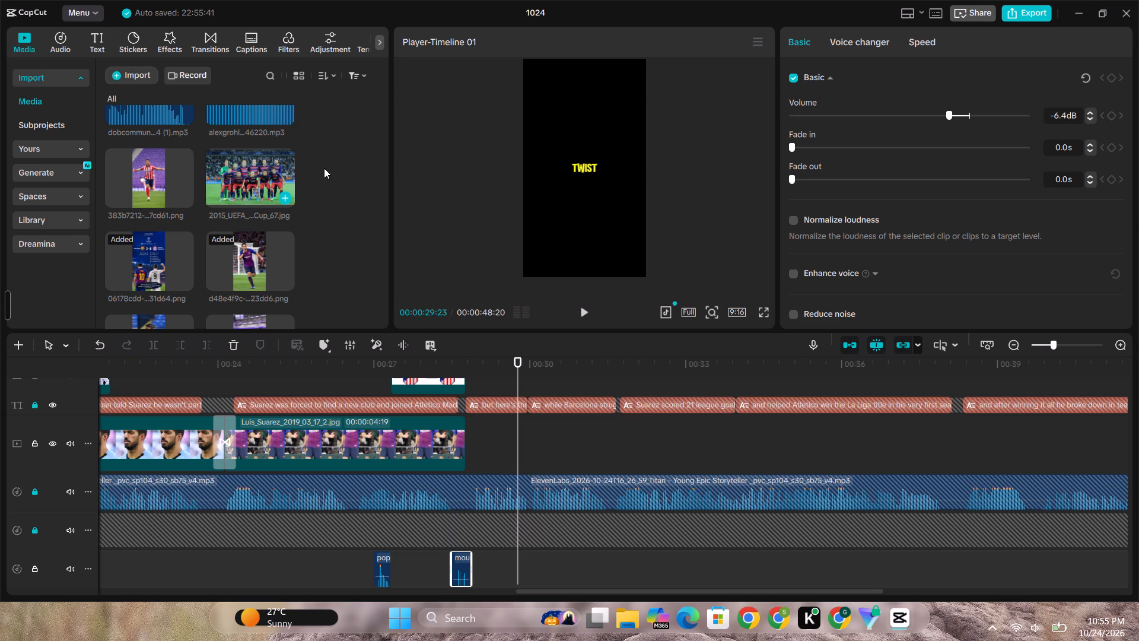
{"action": "left_click", "coordinate": [580, 319]}
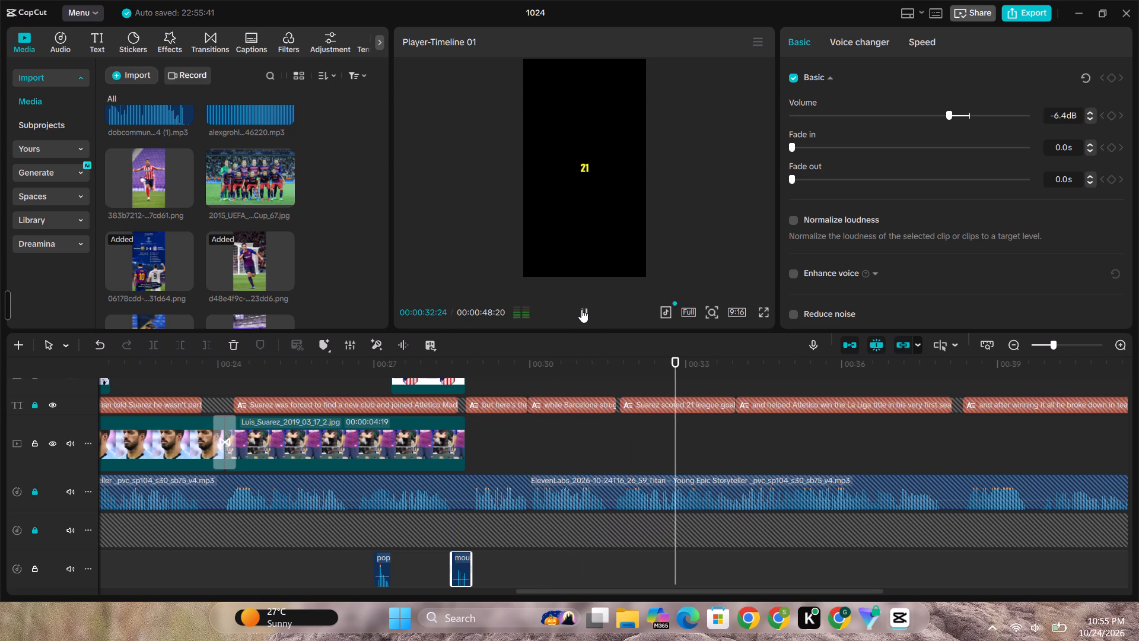
{"action": "left_click", "coordinate": [581, 309]}
{"action": "left_click", "coordinate": [266, 169]}
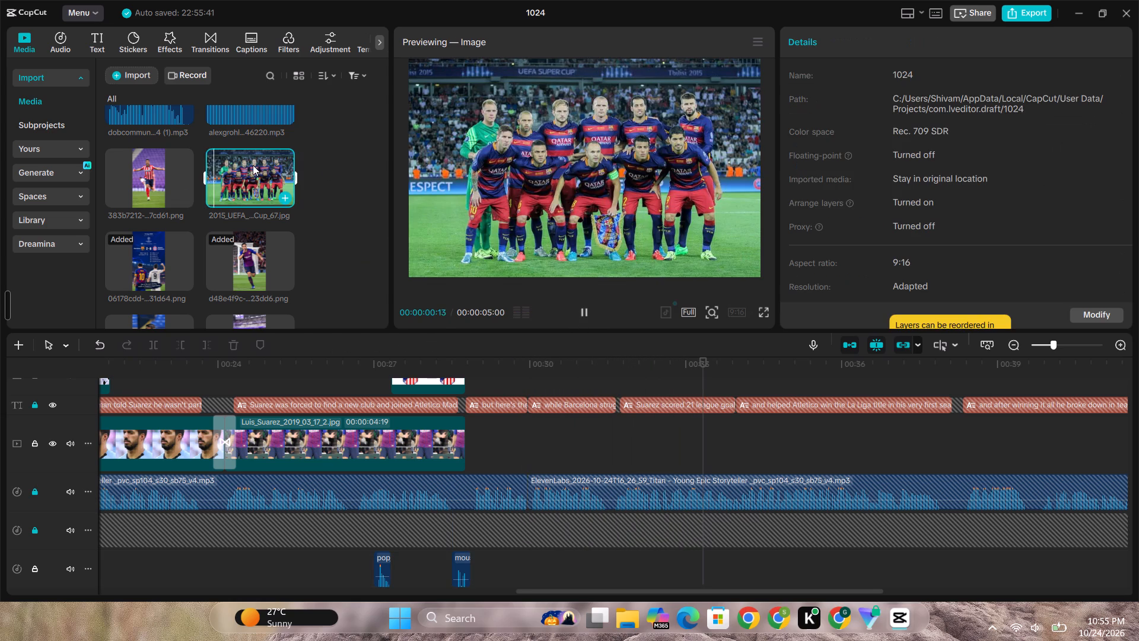
{"action": "left_click", "coordinate": [158, 168]}
{"action": "left_click_drag", "start_coordinate": [147, 164], "coordinate": [358, 217]}
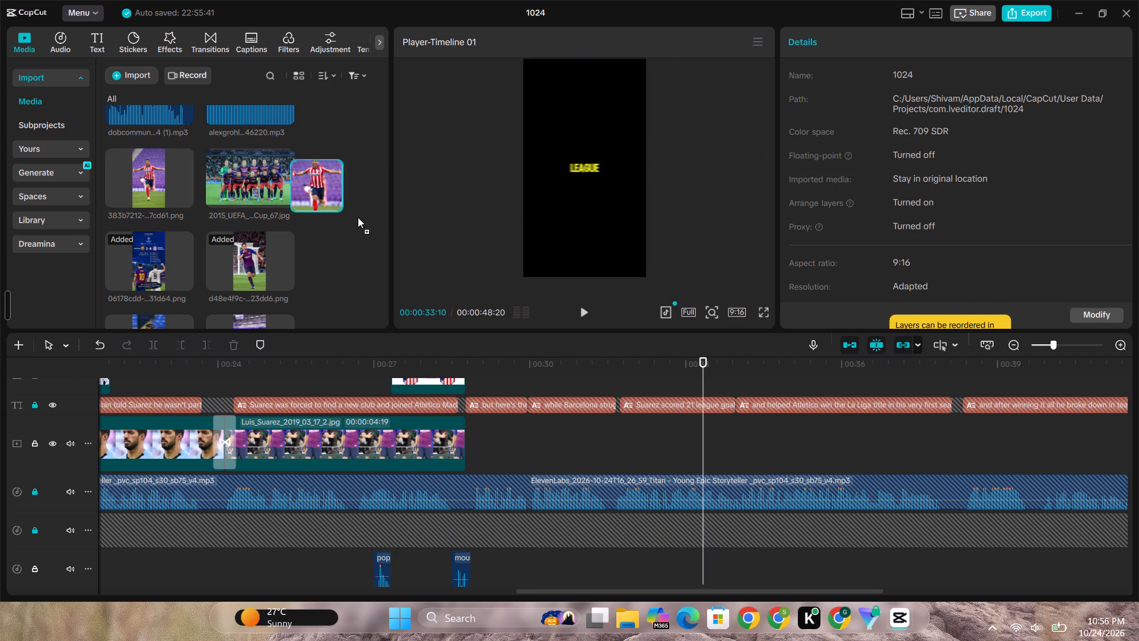
{"action": "left_click_drag", "start_coordinate": [358, 217], "coordinate": [572, 409]}
{"action": "left_click_drag", "start_coordinate": [619, 379], "coordinate": [587, 430]}
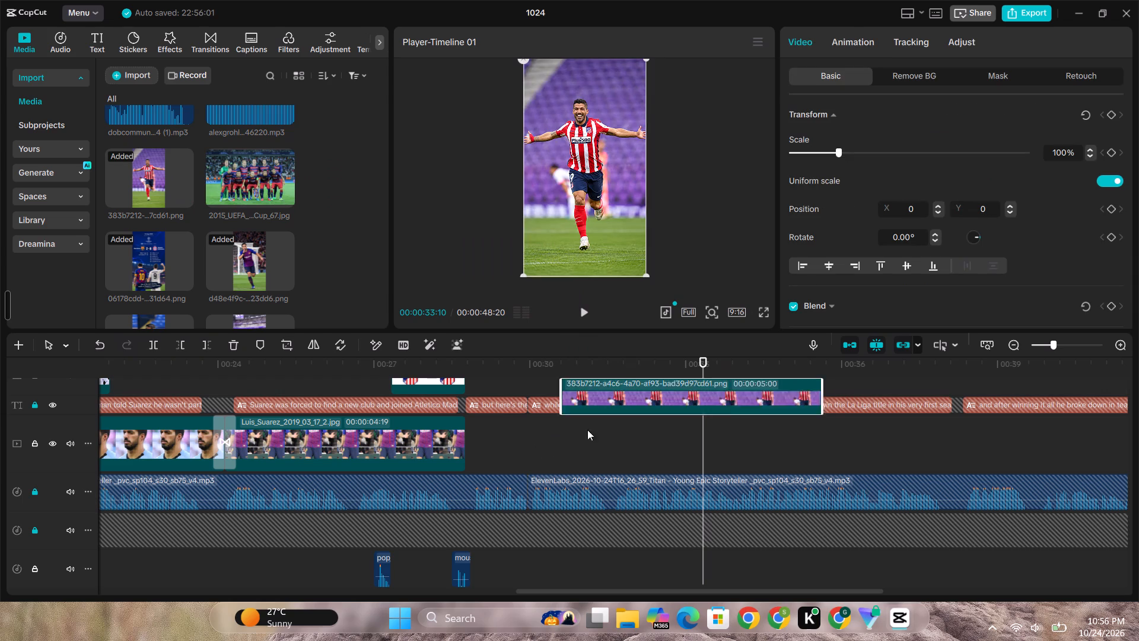
{"action": "left_click_drag", "start_coordinate": [587, 430], "coordinate": [580, 455]}
Turn off main track magnet and move the 383b7212 clip to start at about 00:00:29:29, where the "while Barcelona struggled" caption begins.
{"action": "left_click", "coordinate": [857, 345]}
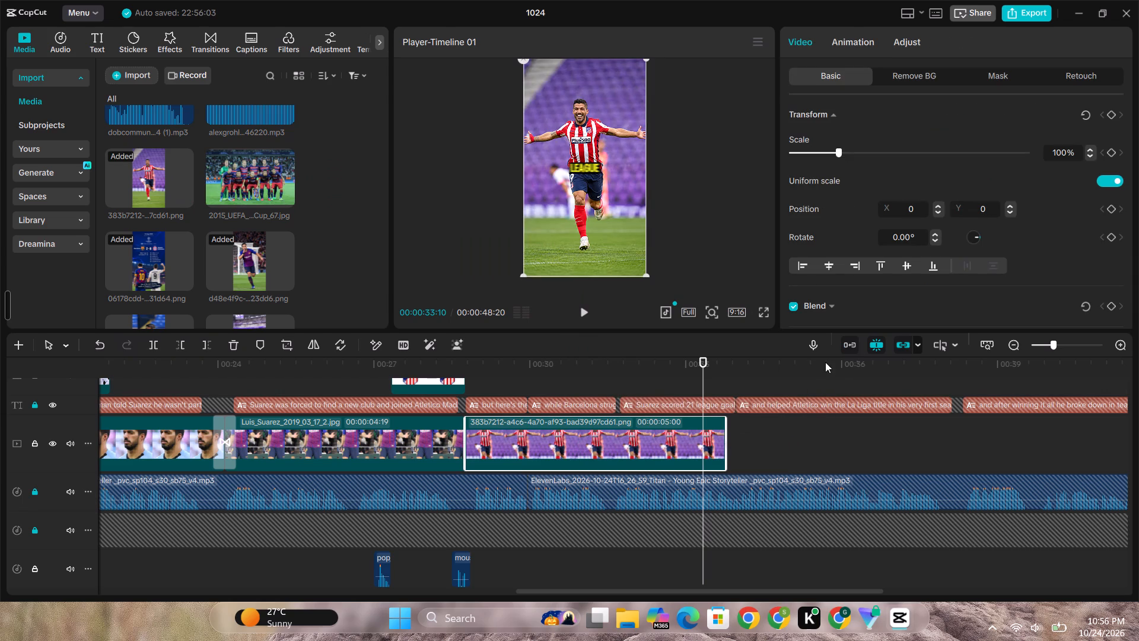
{"action": "left_click", "coordinate": [615, 437]}
{"action": "left_click_drag", "start_coordinate": [643, 433], "coordinate": [720, 434]}
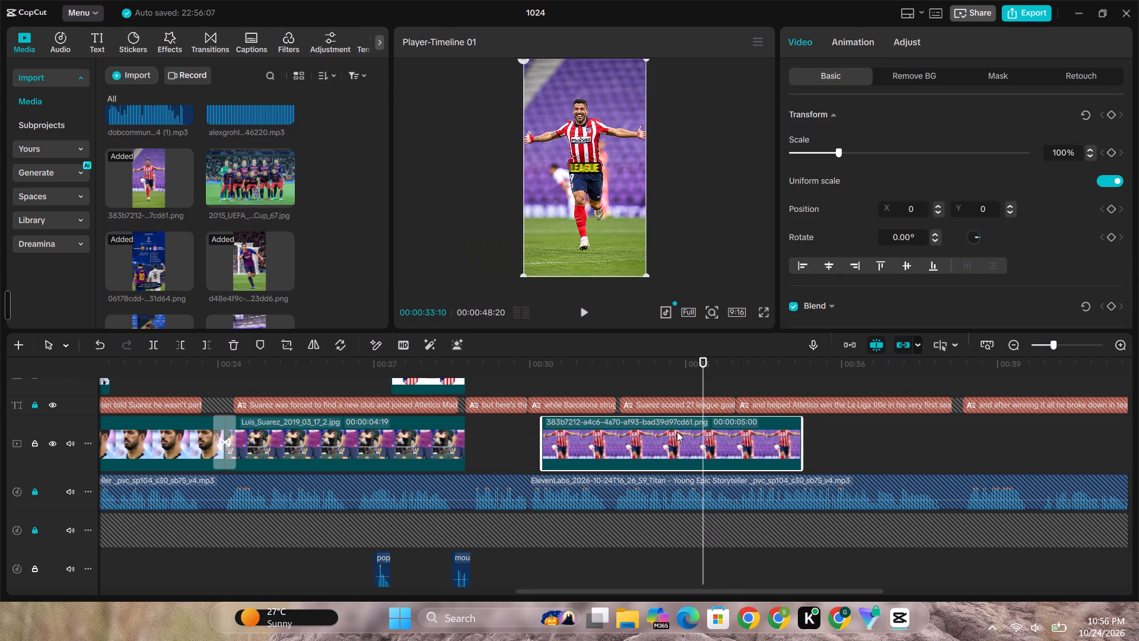
{"action": "left_click_drag", "start_coordinate": [675, 431], "coordinate": [664, 430]}
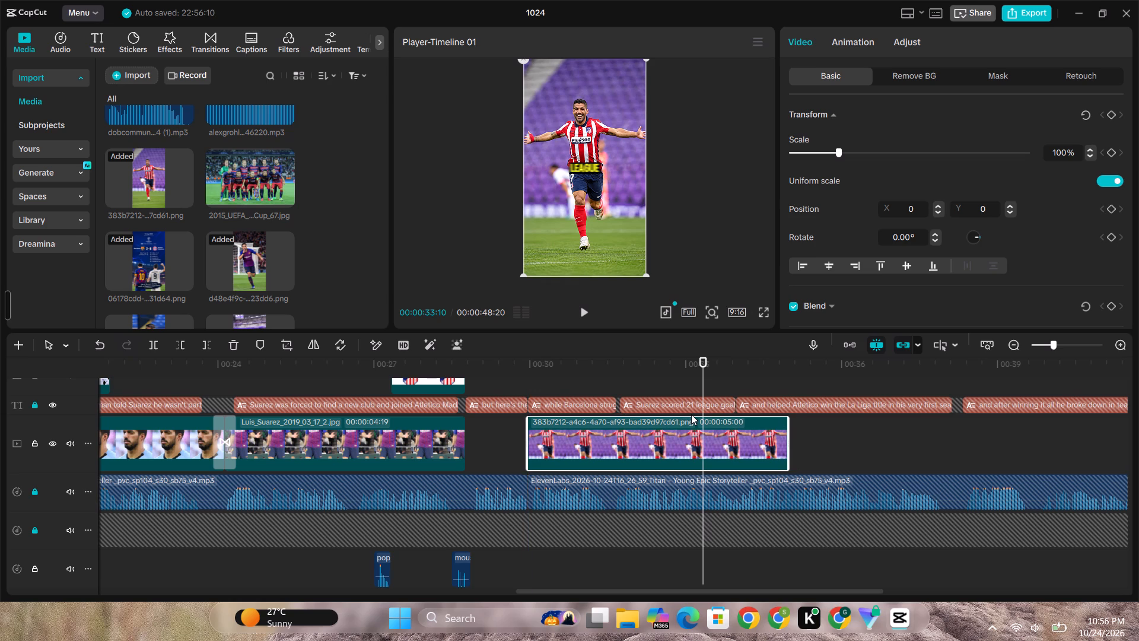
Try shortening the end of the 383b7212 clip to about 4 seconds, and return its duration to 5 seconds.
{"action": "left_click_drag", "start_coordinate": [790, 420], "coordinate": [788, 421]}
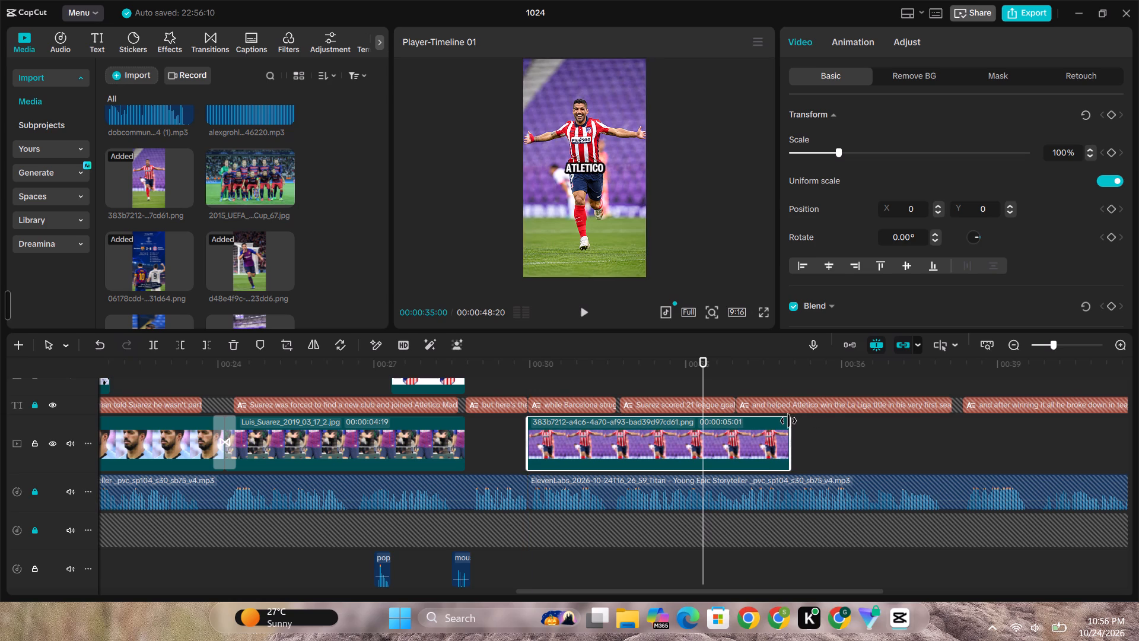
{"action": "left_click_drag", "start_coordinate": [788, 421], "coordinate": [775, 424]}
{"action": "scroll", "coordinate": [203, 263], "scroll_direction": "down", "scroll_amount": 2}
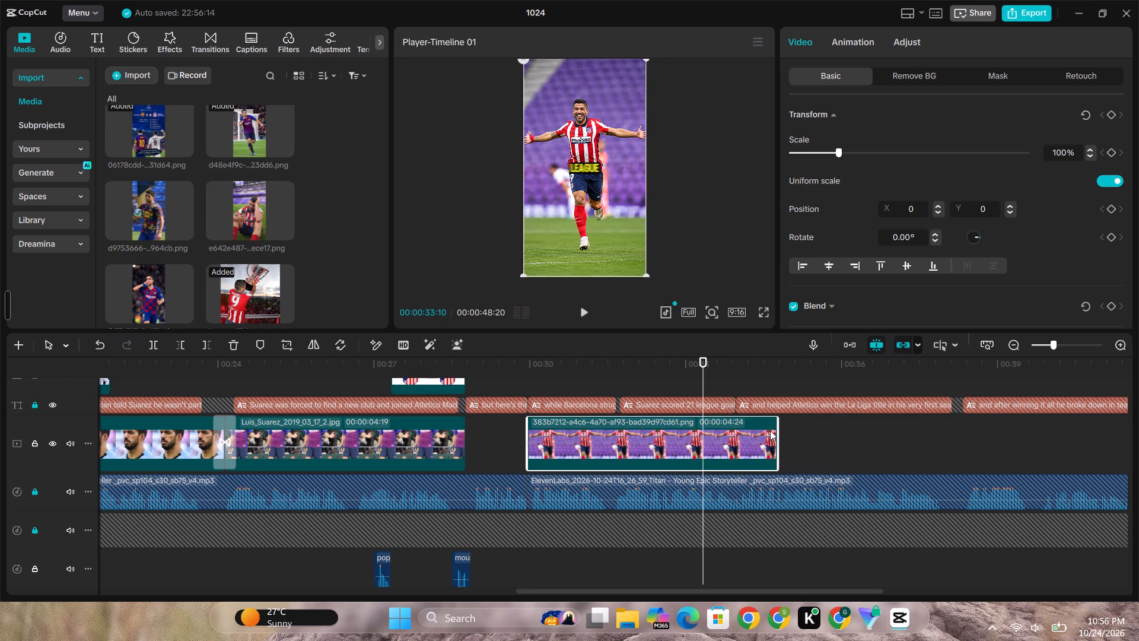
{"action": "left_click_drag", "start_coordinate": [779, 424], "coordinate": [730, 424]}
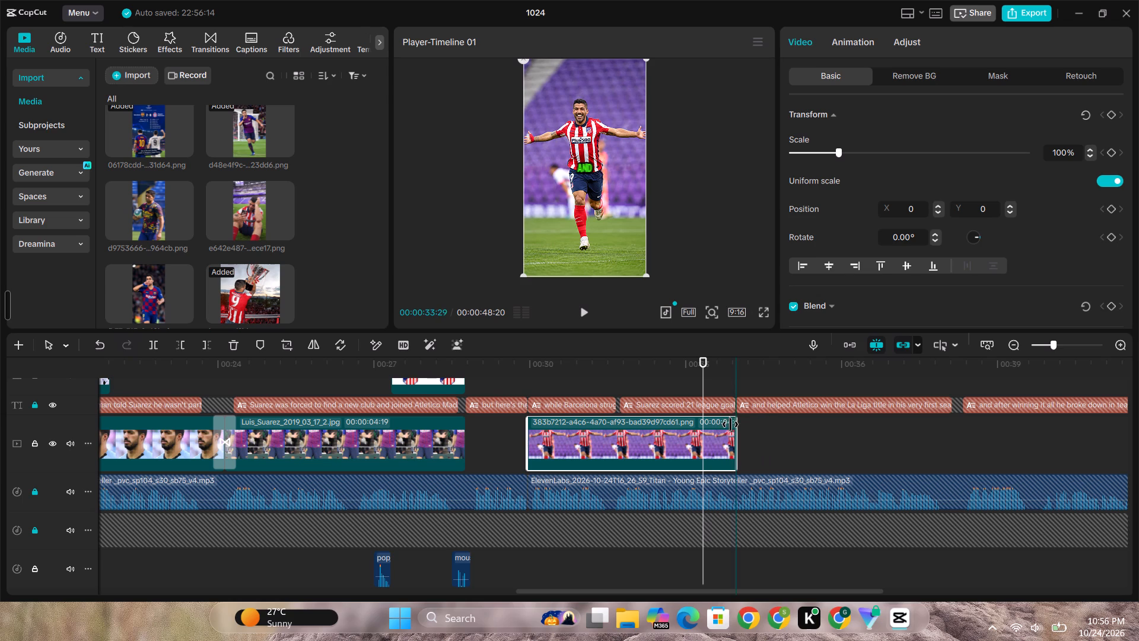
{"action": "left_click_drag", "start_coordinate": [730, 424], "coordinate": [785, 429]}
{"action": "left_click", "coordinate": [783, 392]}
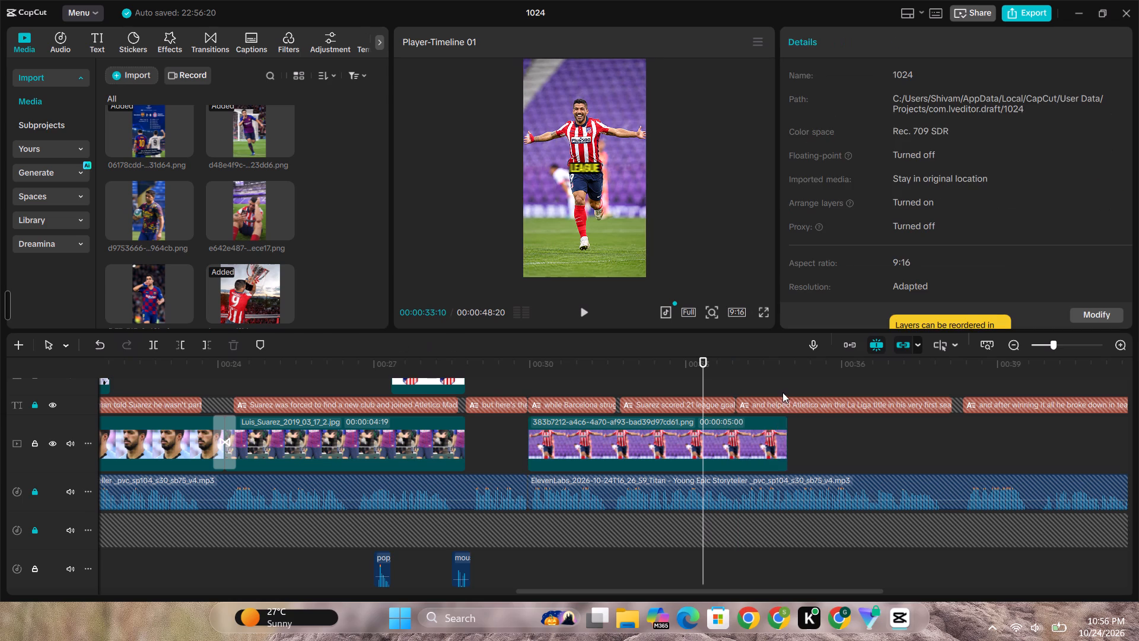
Keyframe a zoom on the 383b7212 clip from 100% scale at 00:00:29:29 to 113% at 00:00:34:26 and play it.
{"action": "left_click", "coordinate": [533, 388]}
{"action": "left_click", "coordinate": [553, 435]}
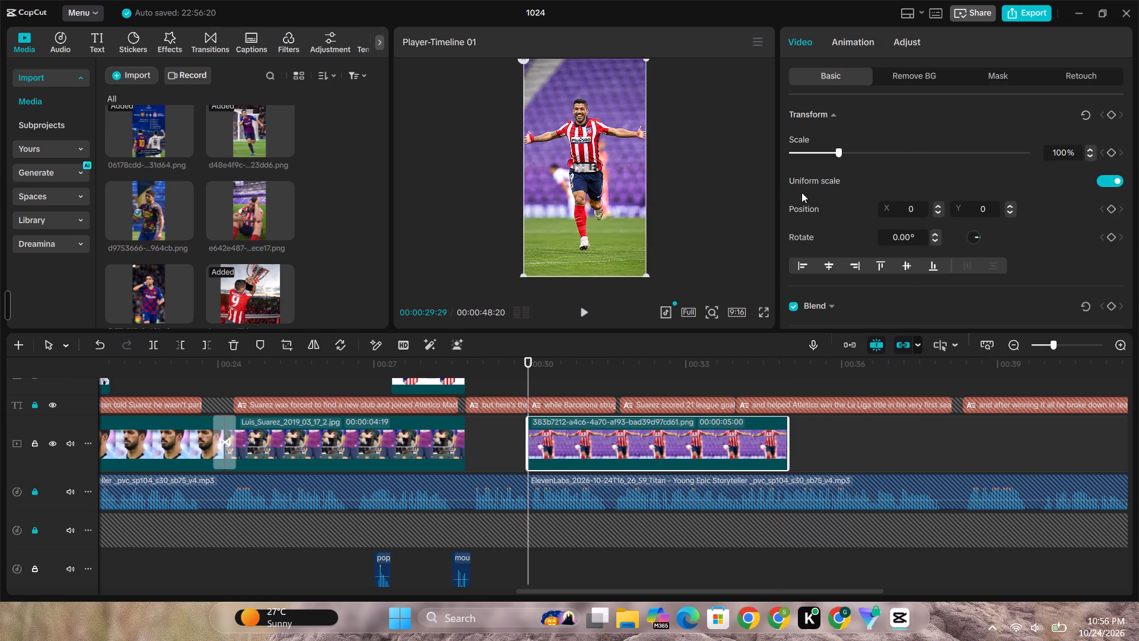
{"action": "left_click", "coordinate": [1109, 156]}
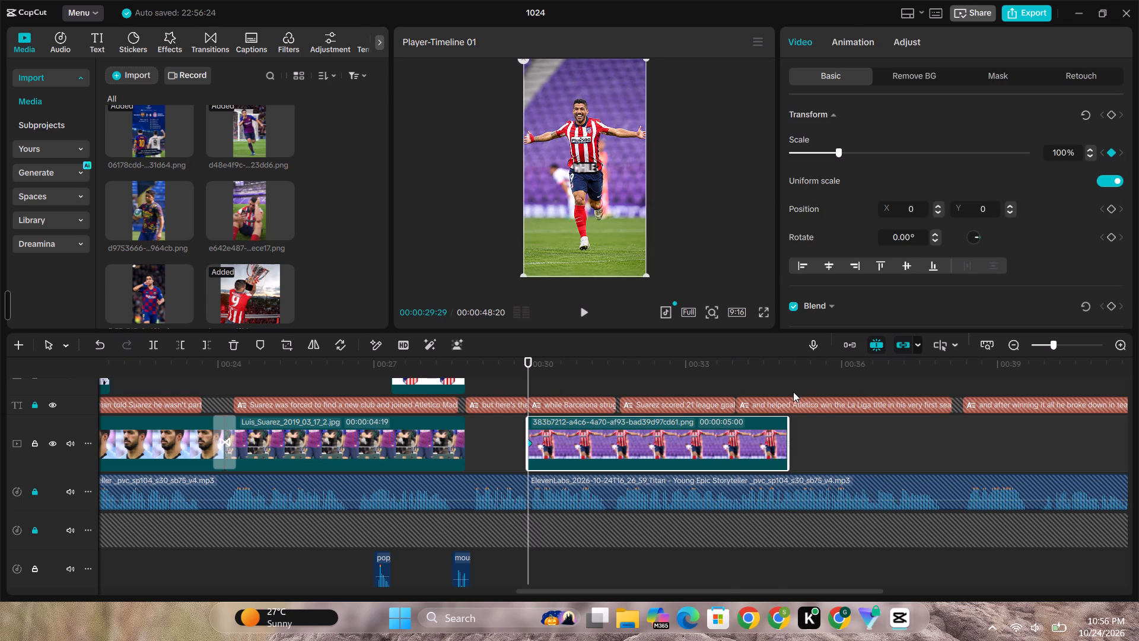
{"action": "left_click", "coordinate": [786, 385]}
{"action": "left_click_drag", "start_coordinate": [790, 380], "coordinate": [787, 380]}
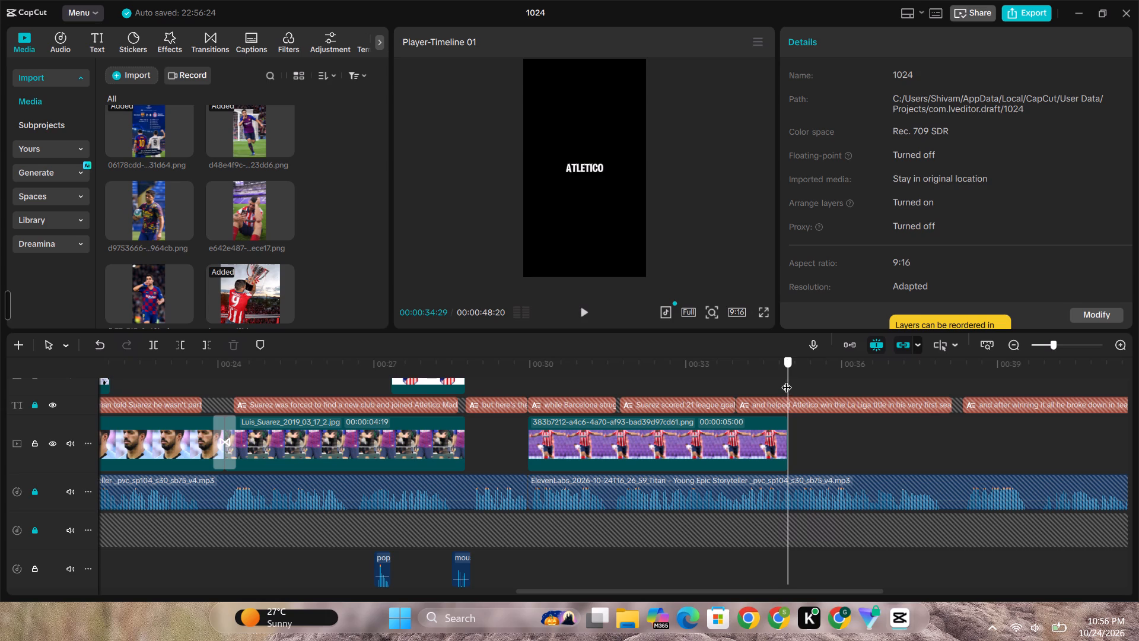
{"action": "left_click_drag", "start_coordinate": [787, 380], "coordinate": [782, 380]}
{"action": "left_click", "coordinate": [753, 436]}
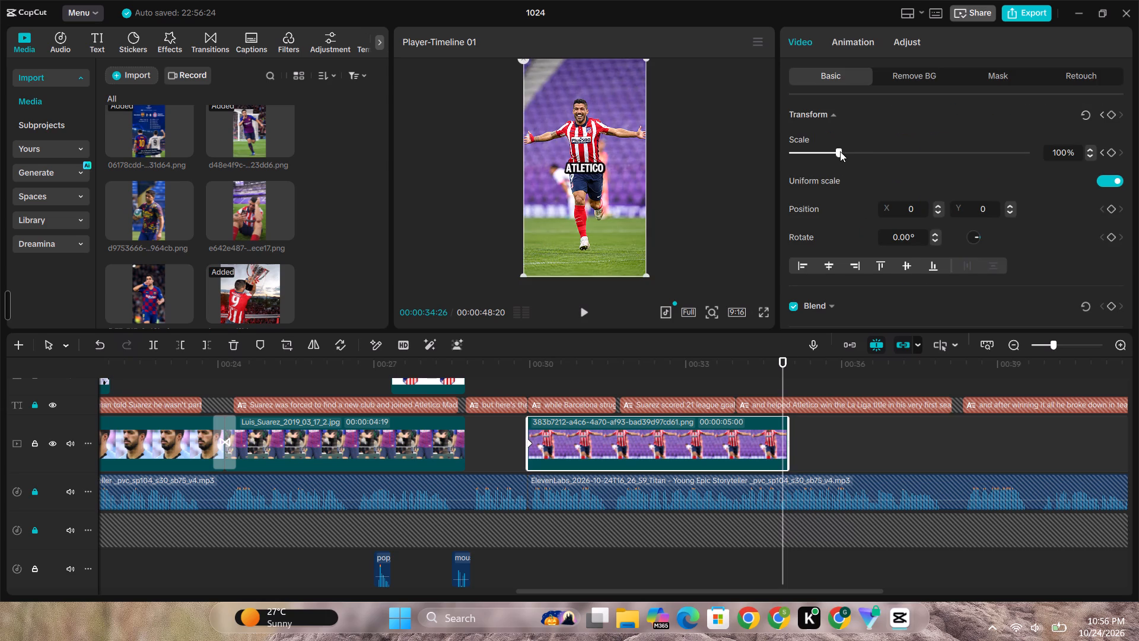
{"action": "left_click_drag", "start_coordinate": [840, 151], "coordinate": [846, 151]}
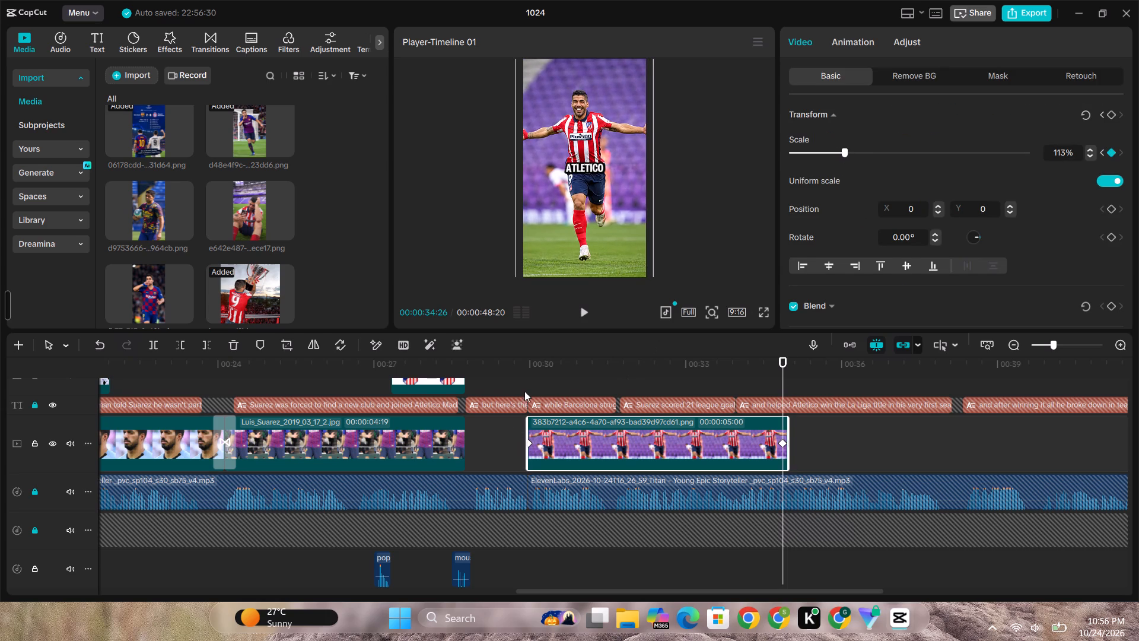
{"action": "left_click", "coordinate": [513, 437]}
{"action": "key", "text": "space"}
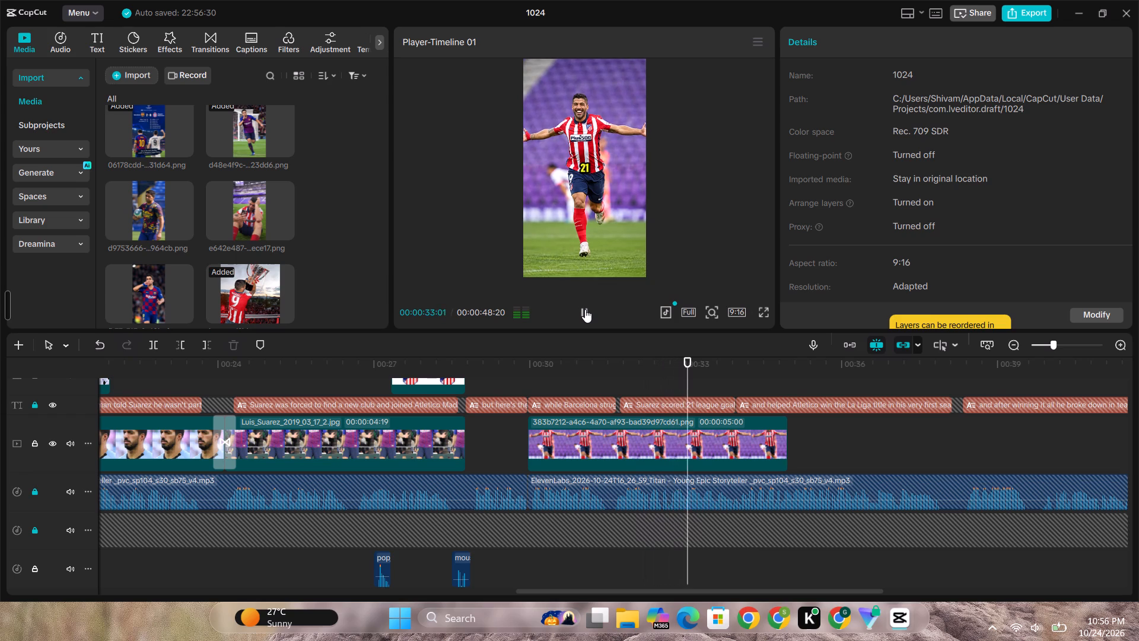
{"action": "left_click", "coordinate": [585, 309]}
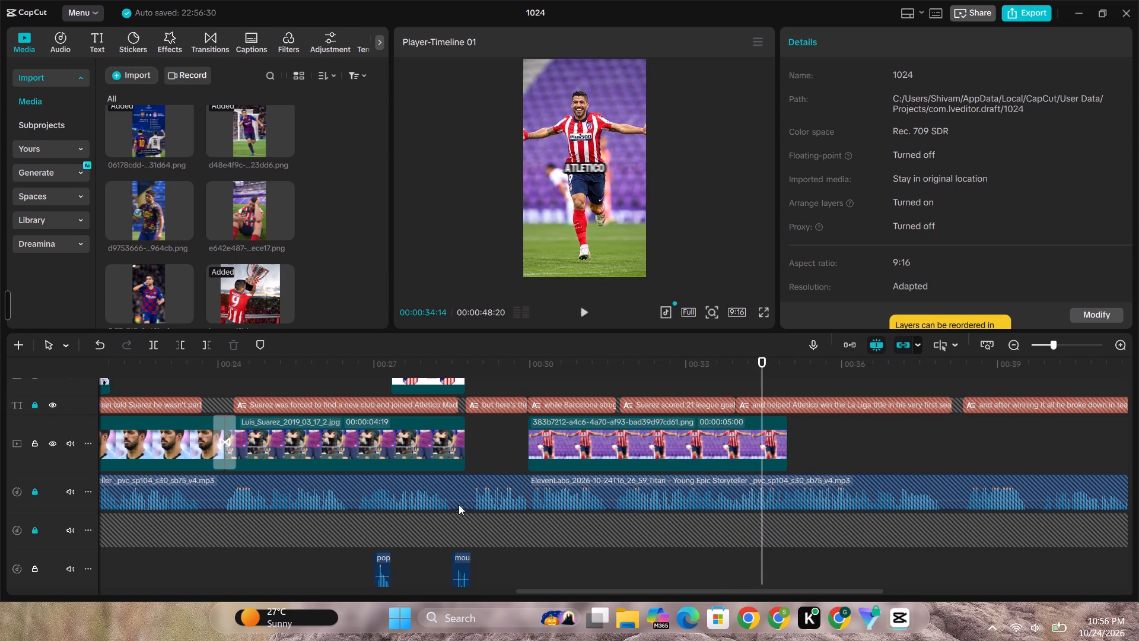
Copy the money sound effect to about 00:00:32:15 on the lowest audio track, at the word "21", relock its source track and play it.
{"action": "left_click_drag", "start_coordinate": [577, 589], "coordinate": [237, 574]}
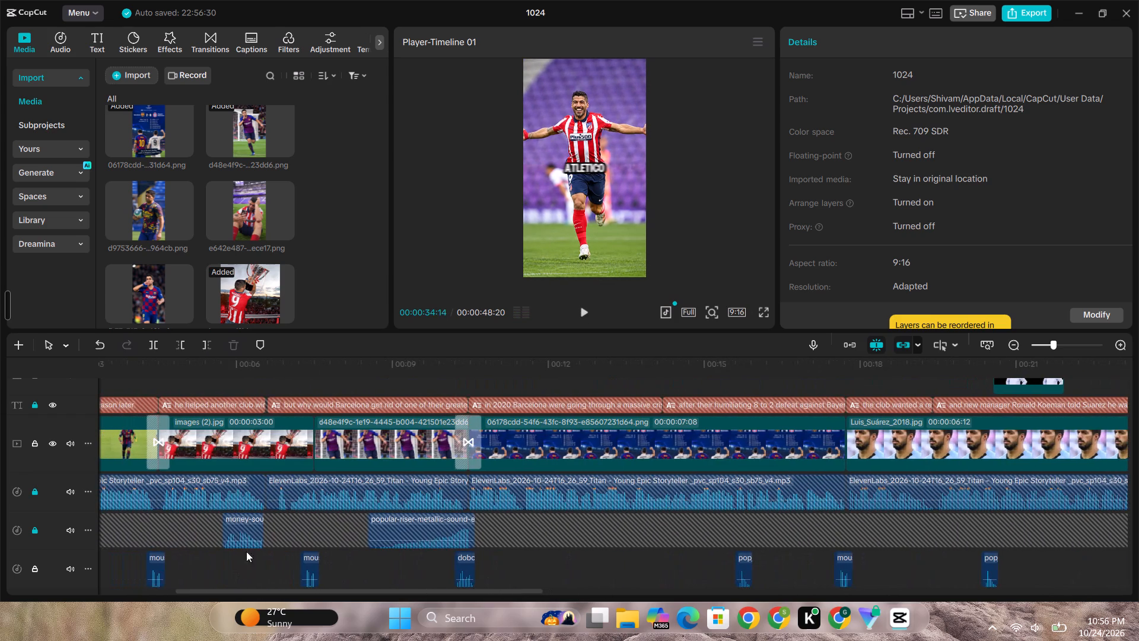
{"action": "left_click", "coordinate": [33, 529]}
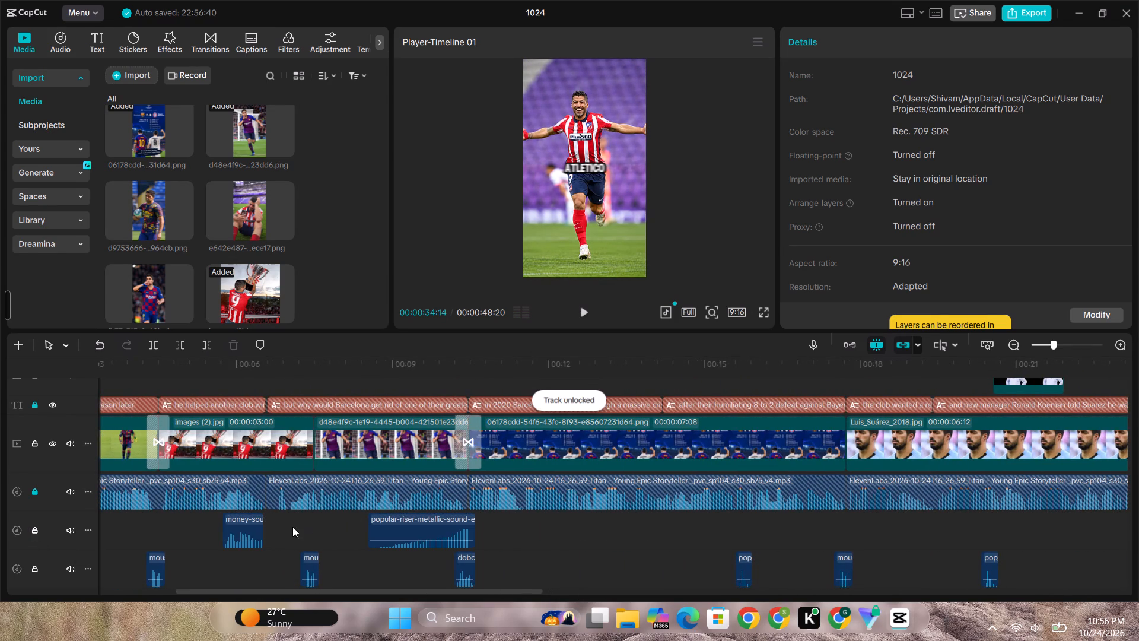
{"action": "left_click", "coordinate": [251, 521]}
{"action": "key", "text": "ctrl+c"}
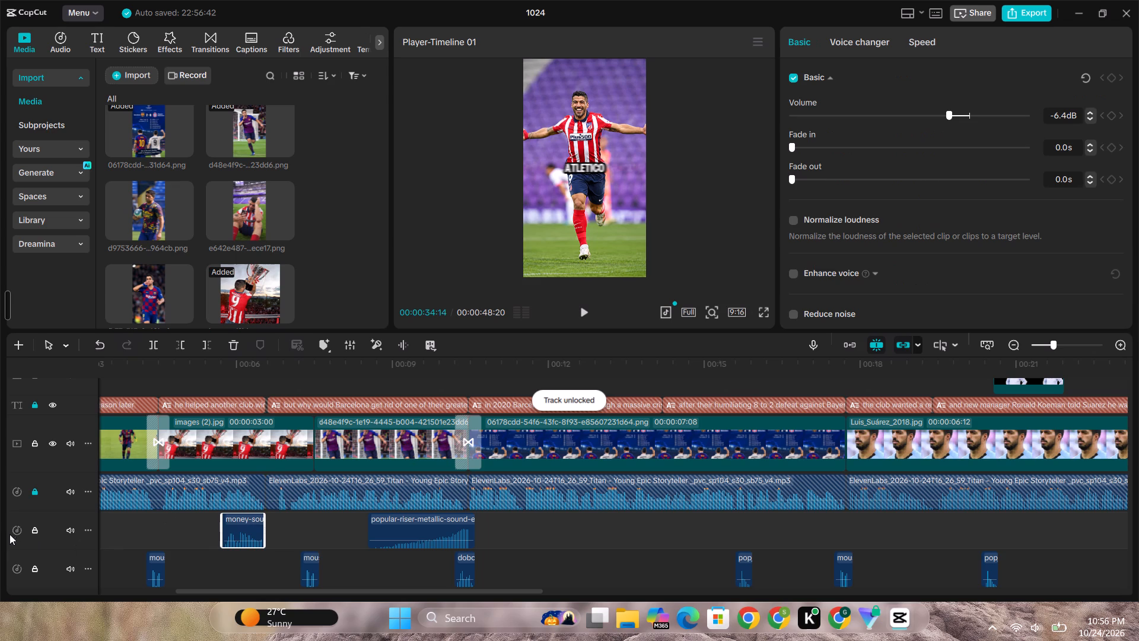
{"action": "left_click", "coordinate": [33, 531]}
{"action": "left_click_drag", "start_coordinate": [265, 591], "coordinate": [559, 593]}
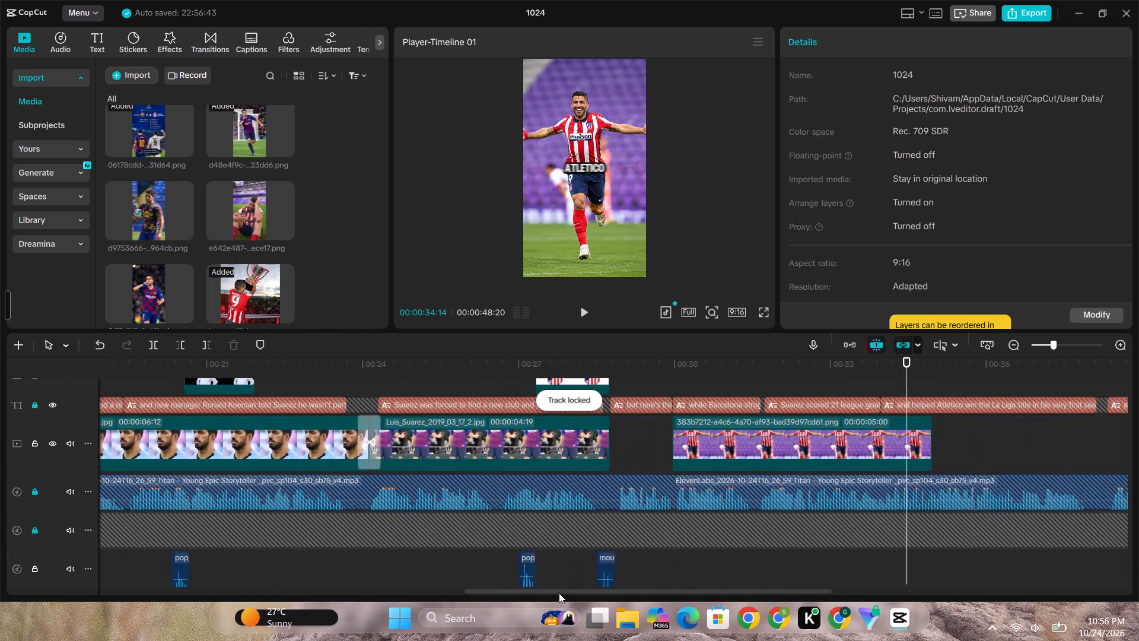
{"action": "left_click_drag", "start_coordinate": [559, 593], "coordinate": [634, 595]}
{"action": "left_click", "coordinate": [564, 564]}
{"action": "left_click", "coordinate": [571, 564]}
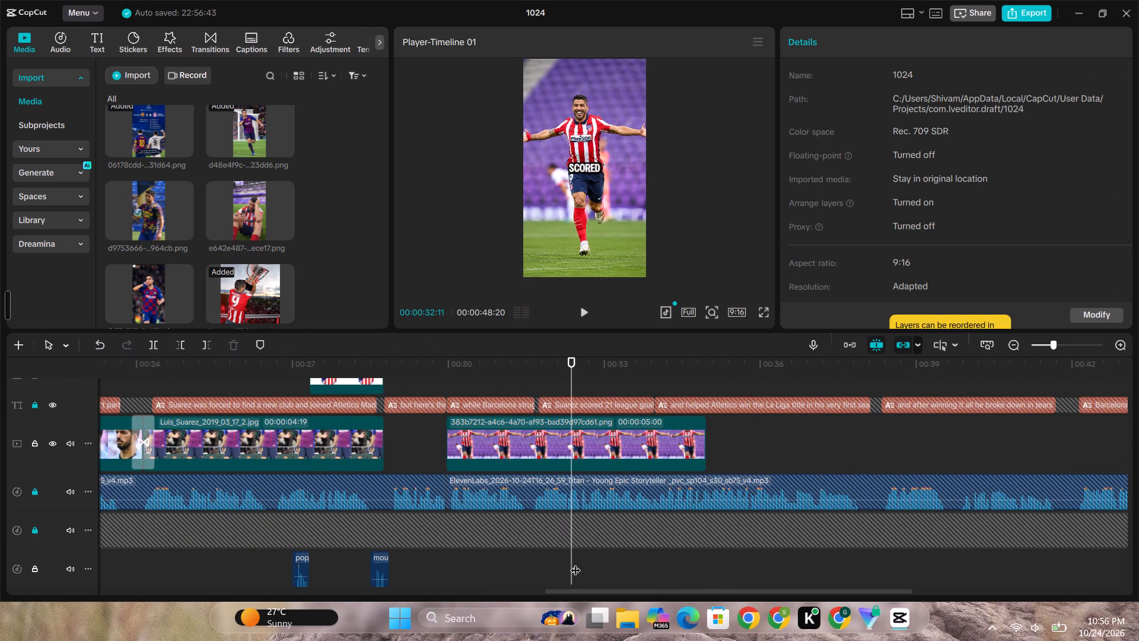
{"action": "left_click", "coordinate": [577, 562]}
{"action": "key", "text": "ctrl+v"}
{"action": "left_click", "coordinate": [546, 557]}
{"action": "key", "text": "space"}
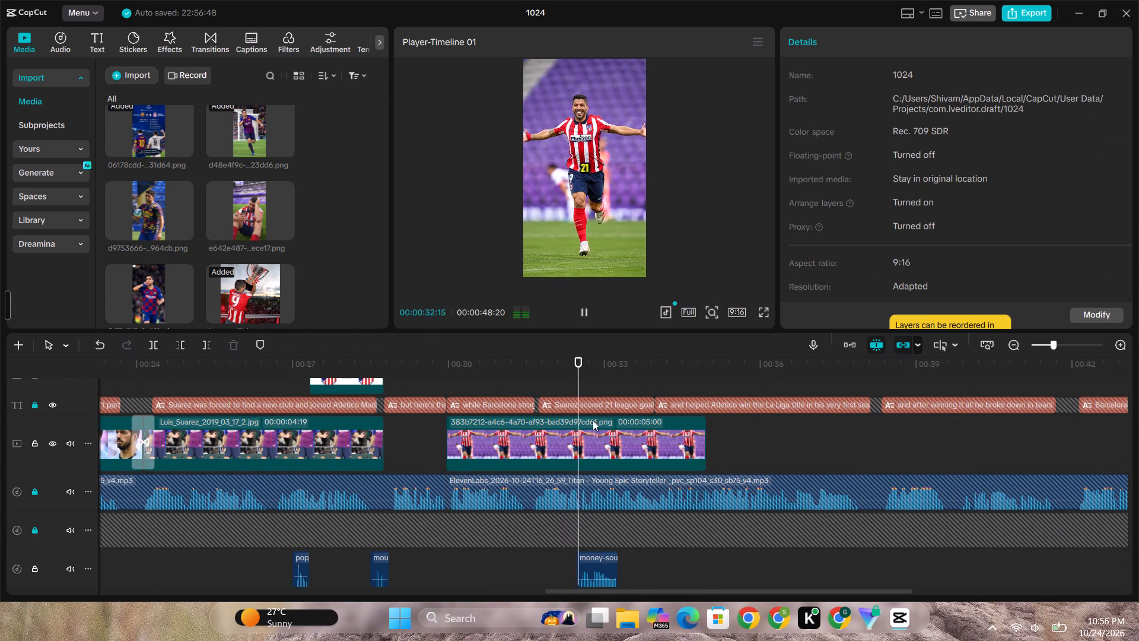
{"action": "left_click", "coordinate": [583, 311]}
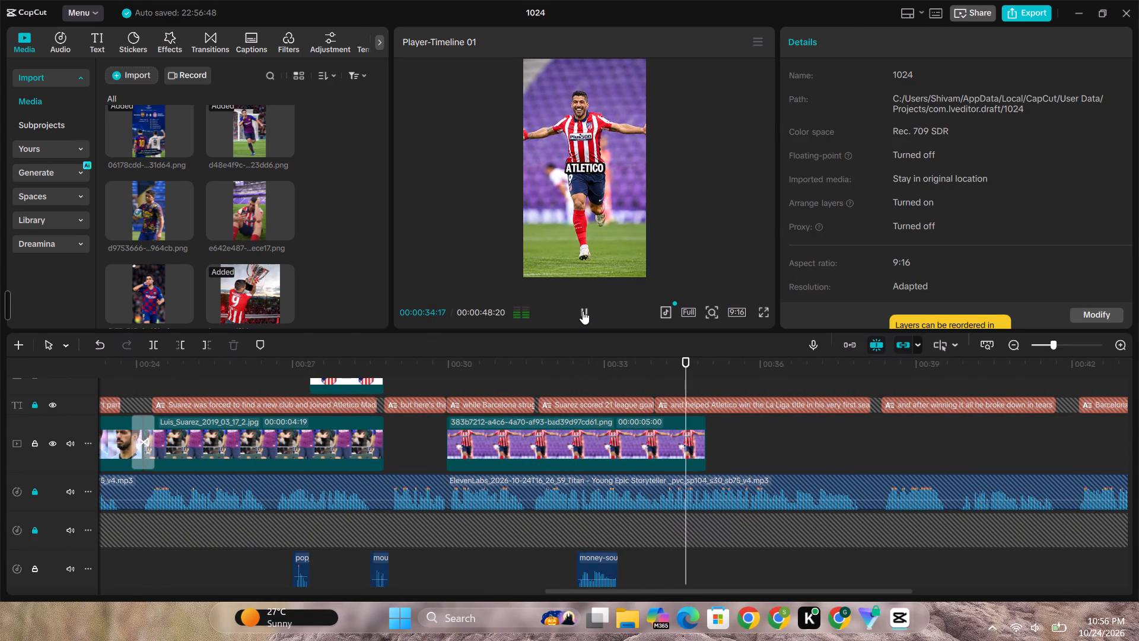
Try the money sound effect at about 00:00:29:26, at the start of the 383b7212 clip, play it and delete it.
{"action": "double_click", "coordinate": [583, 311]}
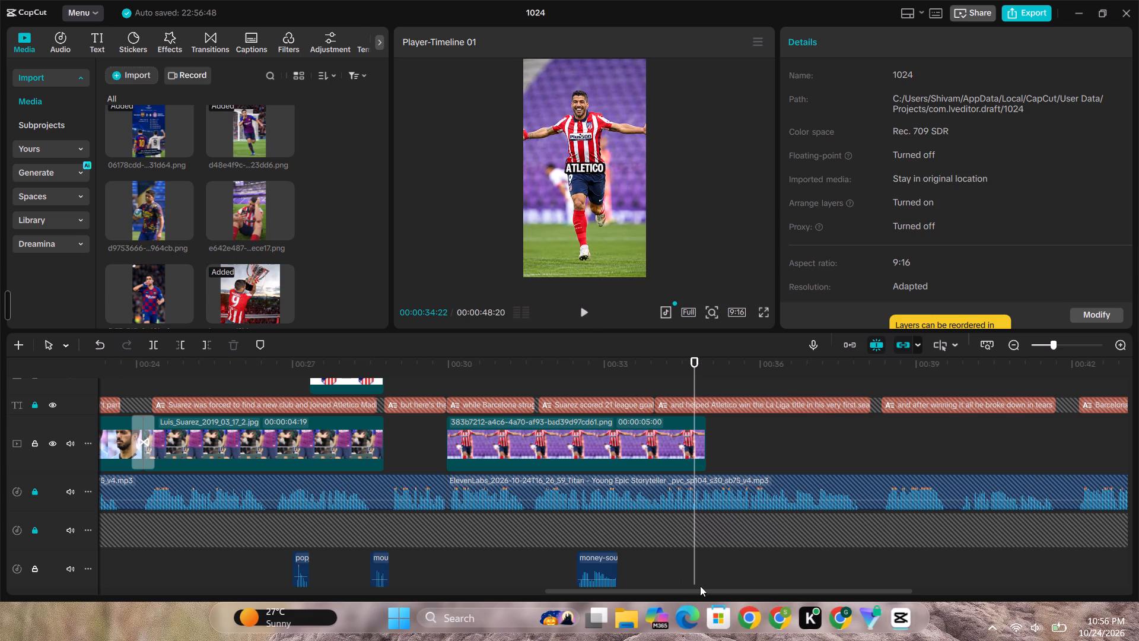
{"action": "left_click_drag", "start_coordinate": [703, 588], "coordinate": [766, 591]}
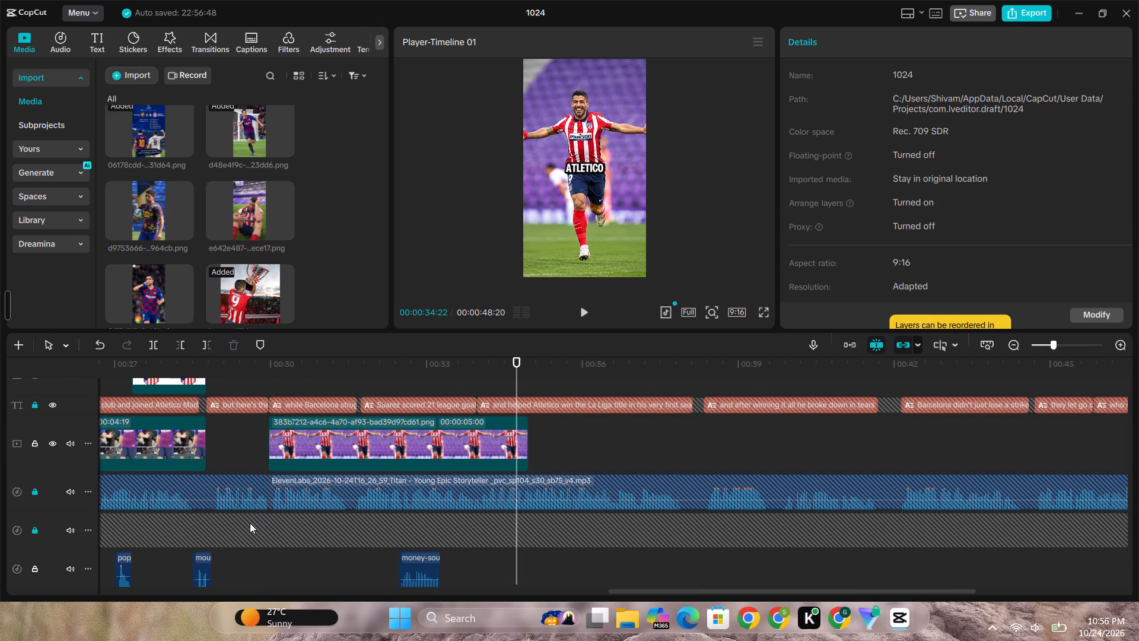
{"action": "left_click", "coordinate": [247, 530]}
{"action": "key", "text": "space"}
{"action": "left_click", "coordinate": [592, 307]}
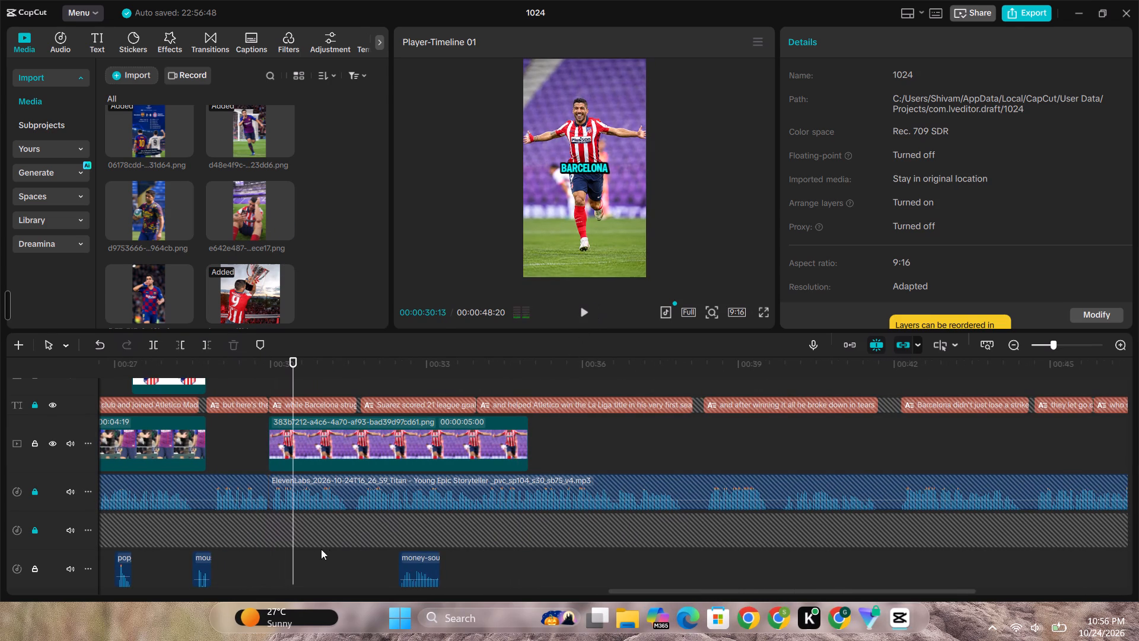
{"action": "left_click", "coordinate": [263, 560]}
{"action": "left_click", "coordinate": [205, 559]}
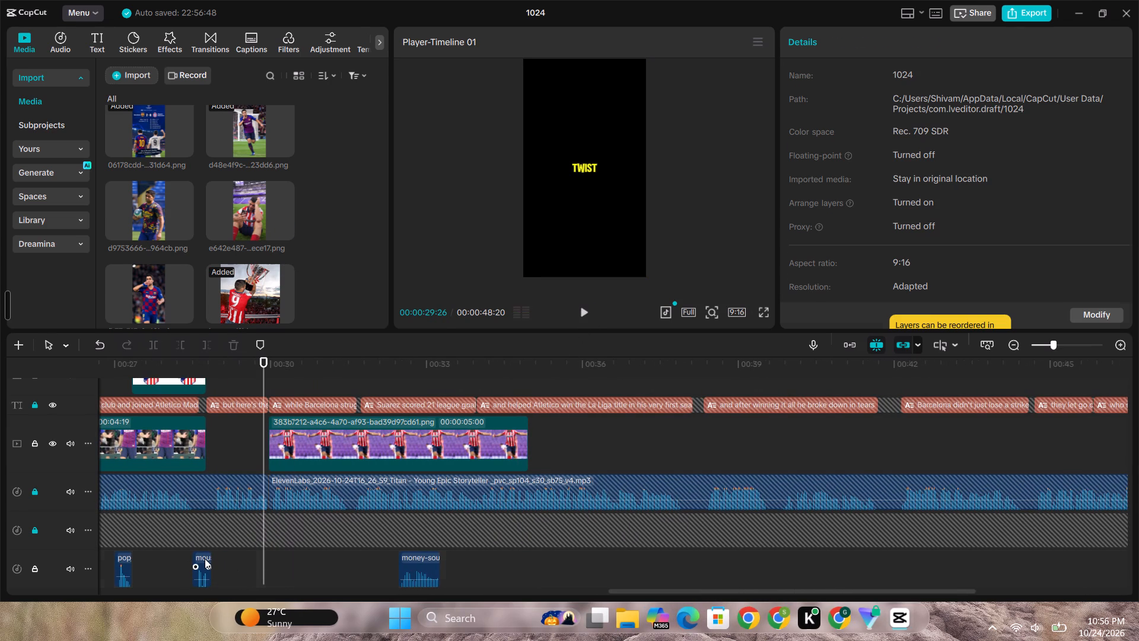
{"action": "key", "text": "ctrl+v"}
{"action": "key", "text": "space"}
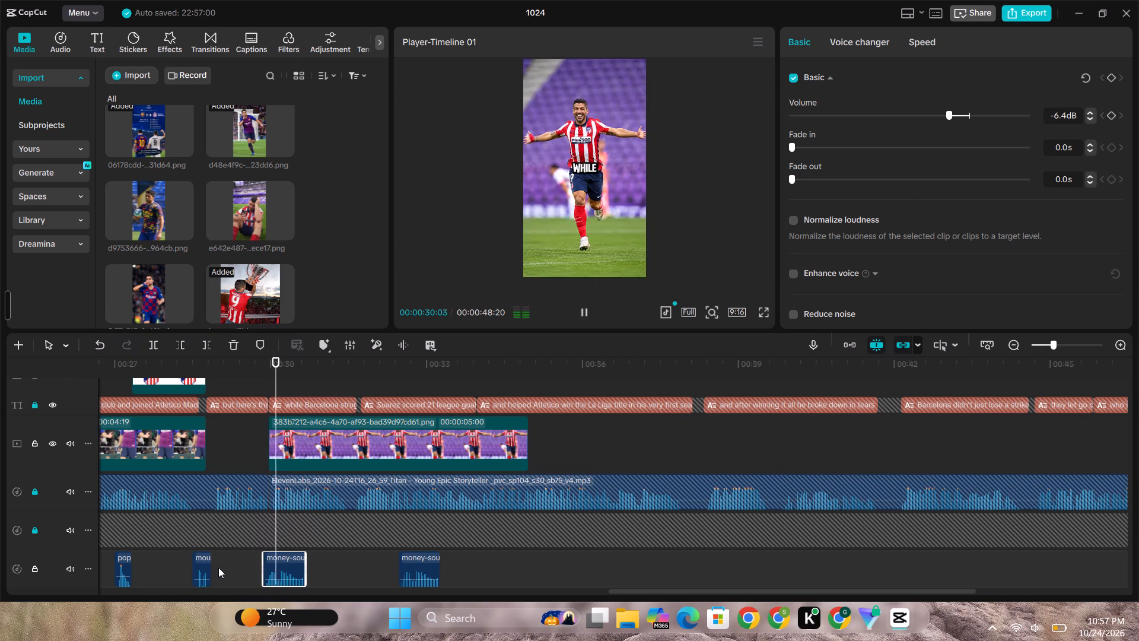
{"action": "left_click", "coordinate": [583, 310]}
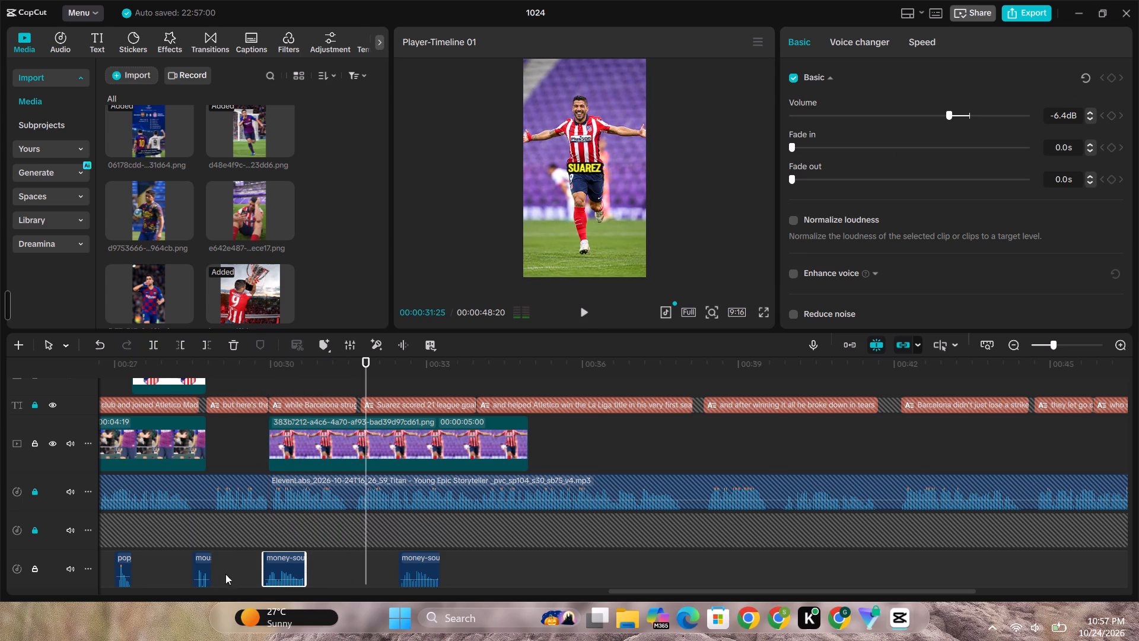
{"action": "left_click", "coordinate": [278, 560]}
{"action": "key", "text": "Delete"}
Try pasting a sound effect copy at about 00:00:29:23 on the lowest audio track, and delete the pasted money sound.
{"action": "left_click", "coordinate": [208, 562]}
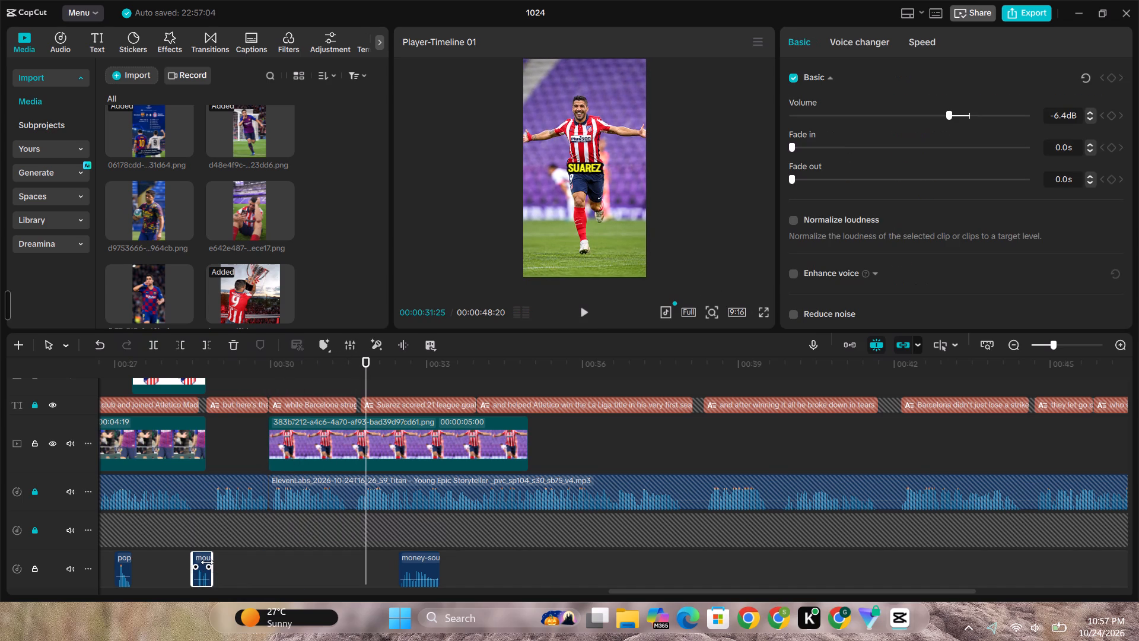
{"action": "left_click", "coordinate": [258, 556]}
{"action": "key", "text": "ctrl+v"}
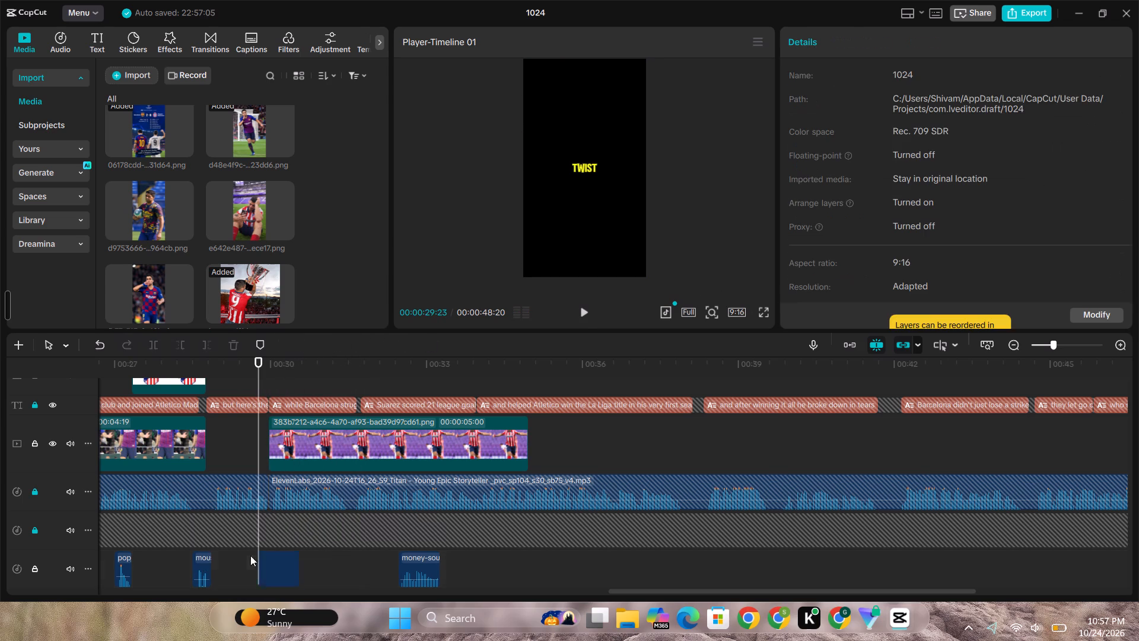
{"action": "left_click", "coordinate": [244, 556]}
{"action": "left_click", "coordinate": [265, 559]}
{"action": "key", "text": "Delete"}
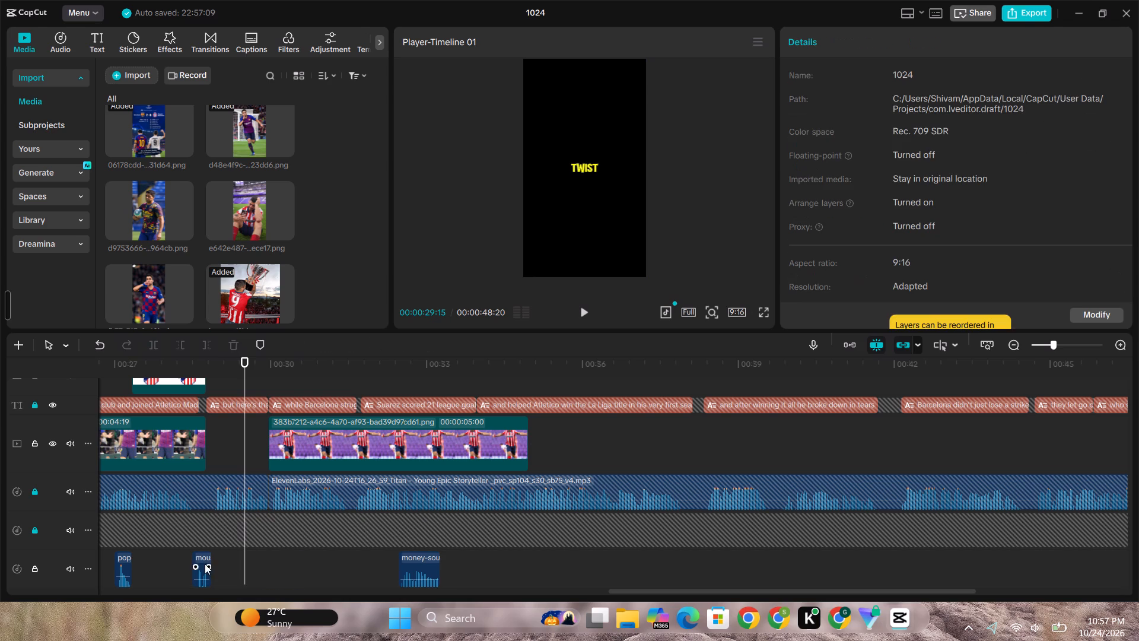
Copy the "mou" sound effect on the lowest audio track to about 00:00:29:24, just before the 383b7212 clip, and play it.
{"action": "left_click", "coordinate": [203, 563]}
{"action": "key", "text": "ctrl+c"}
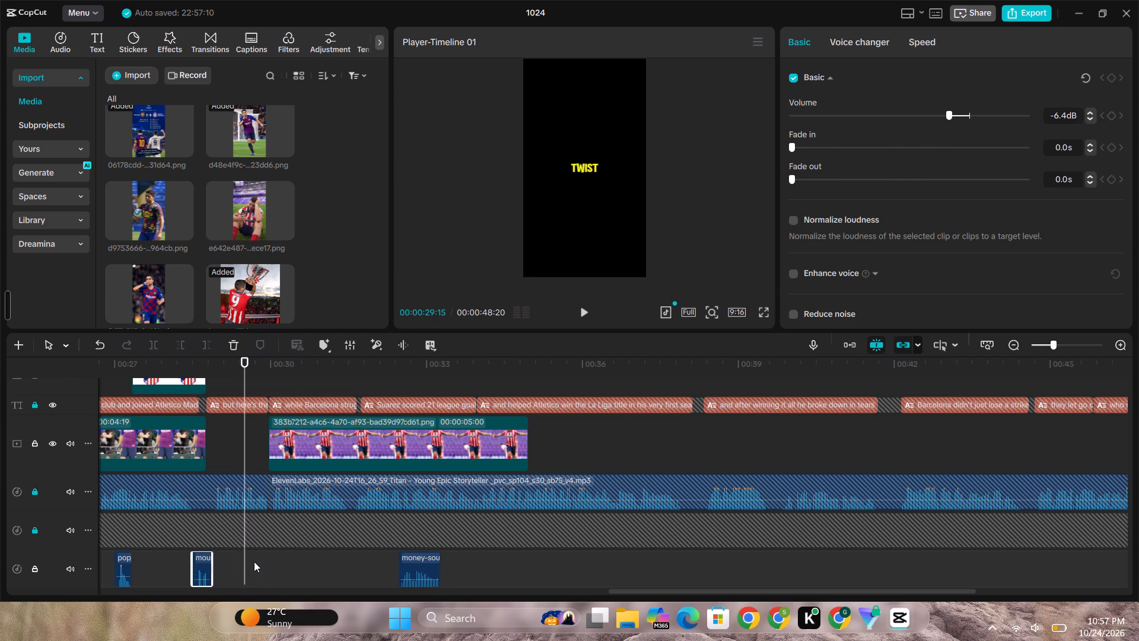
{"action": "left_click", "coordinate": [252, 561]}
{"action": "key", "text": "ctrl+v"}
{"action": "key", "text": "space"}
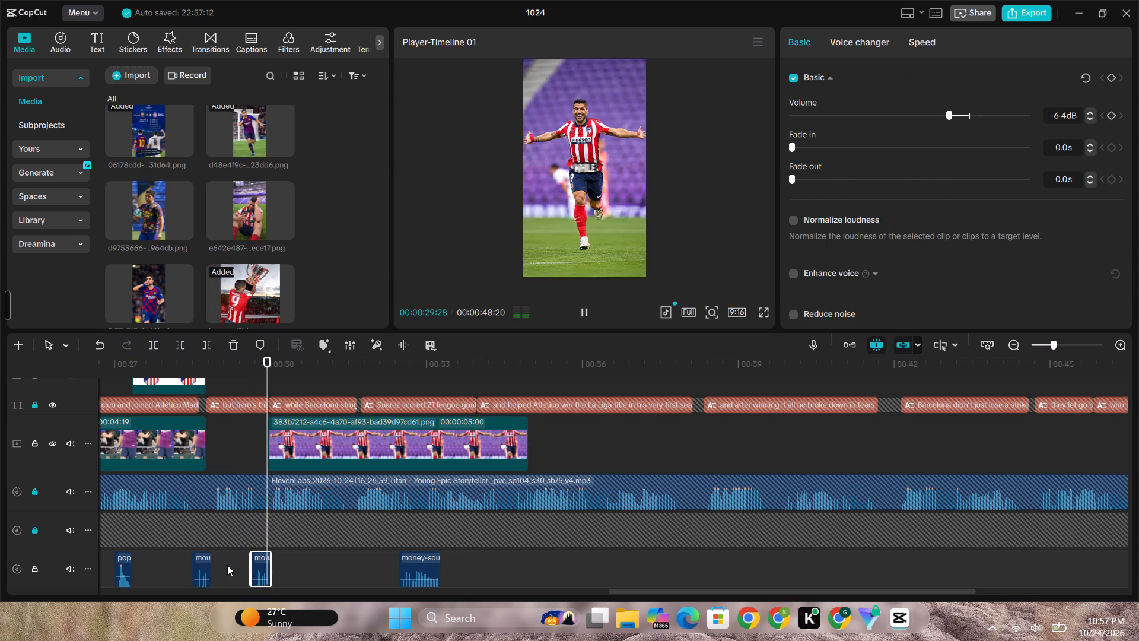
{"action": "left_click", "coordinate": [230, 566]}
{"action": "key", "text": "space"}
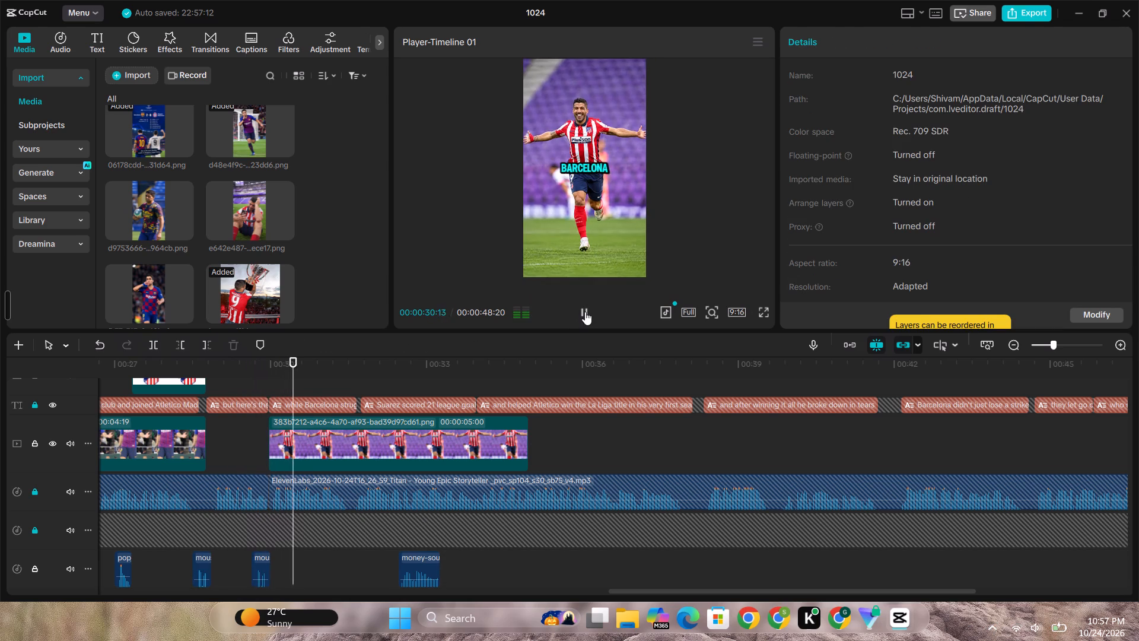
{"action": "left_click", "coordinate": [585, 311]}
{"action": "left_click_drag", "start_coordinate": [260, 563], "coordinate": [267, 563]}
{"action": "left_click", "coordinate": [157, 570]}
{"action": "key", "text": "space"}
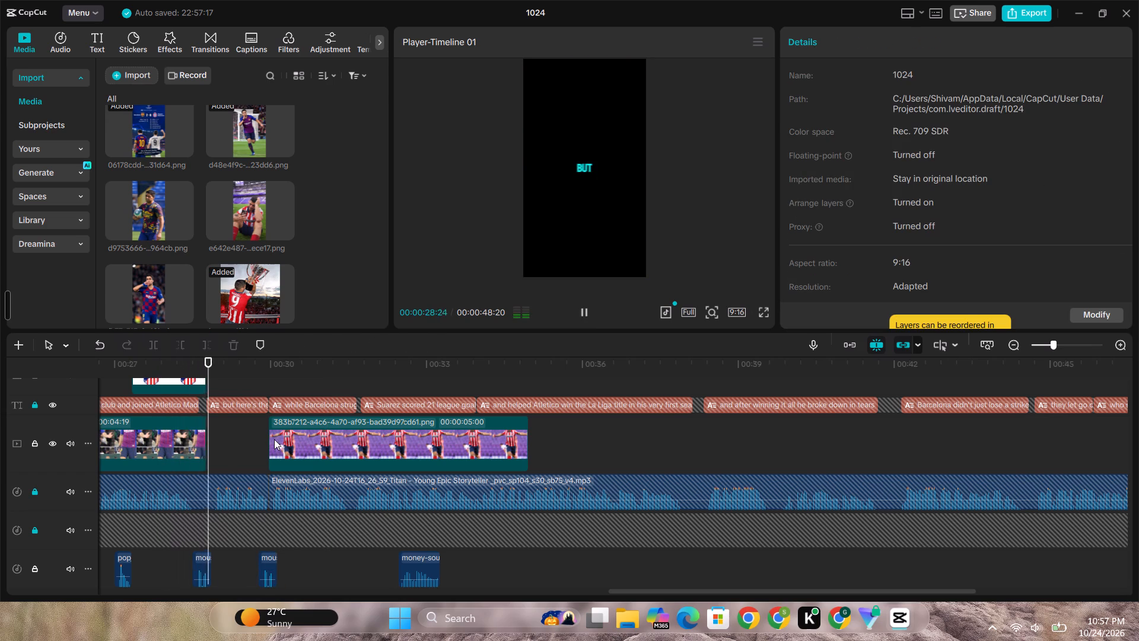
{"action": "left_click", "coordinate": [581, 306]}
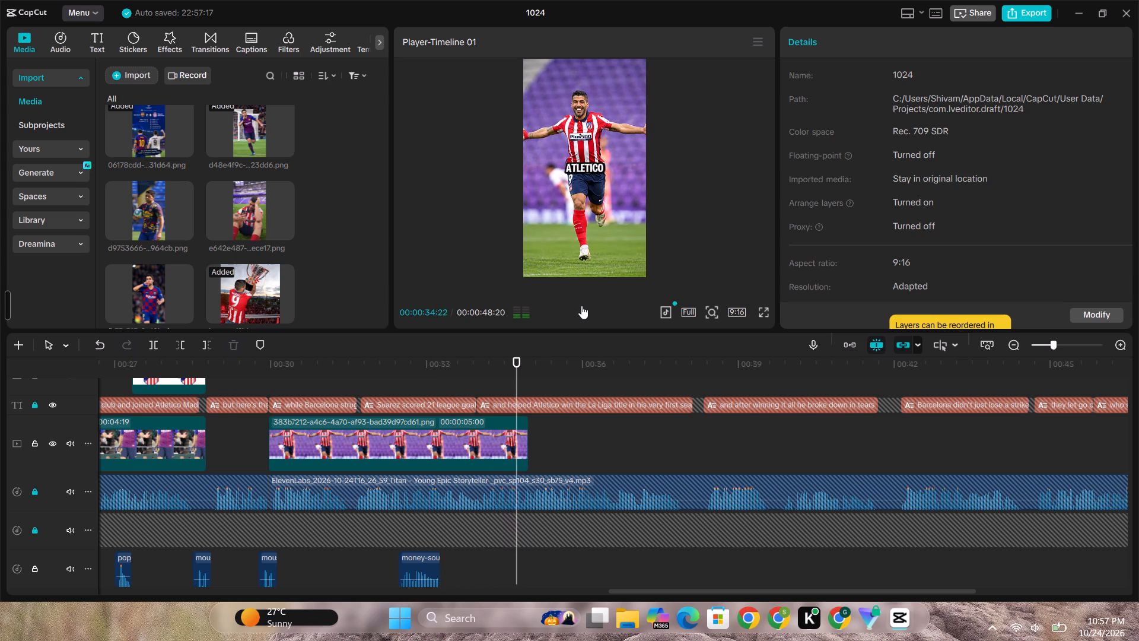
Place the trophy photo images (2).jpg on the main track directly after the 383b7212 clip and play the cut.
{"action": "left_click_drag", "start_coordinate": [244, 281], "coordinate": [542, 442]}
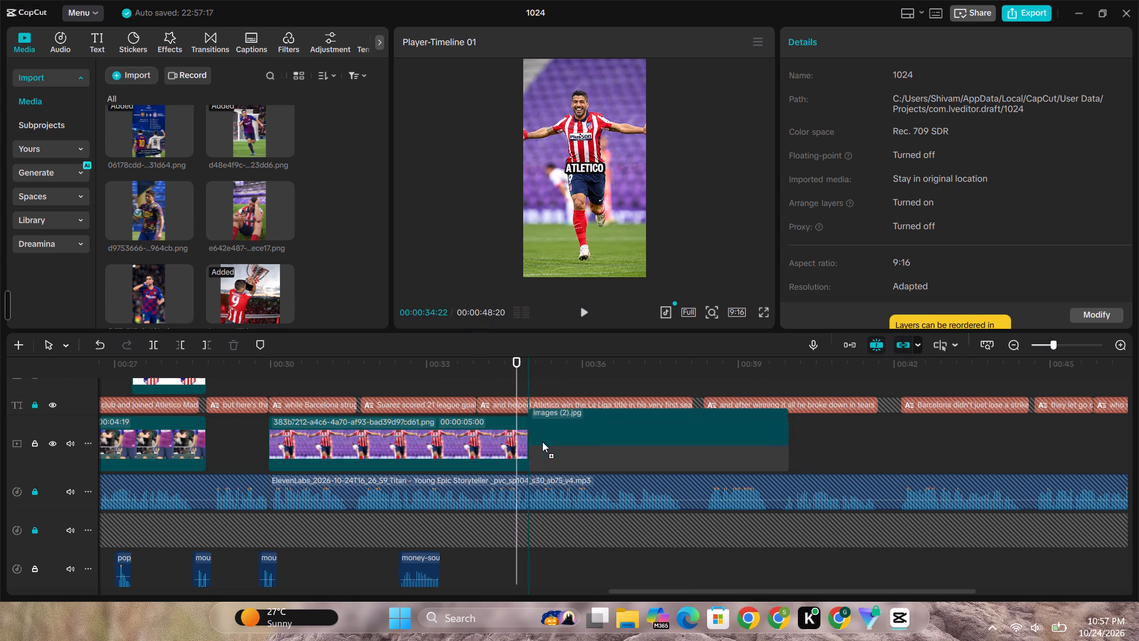
{"action": "left_click_drag", "start_coordinate": [542, 442], "coordinate": [533, 443]}
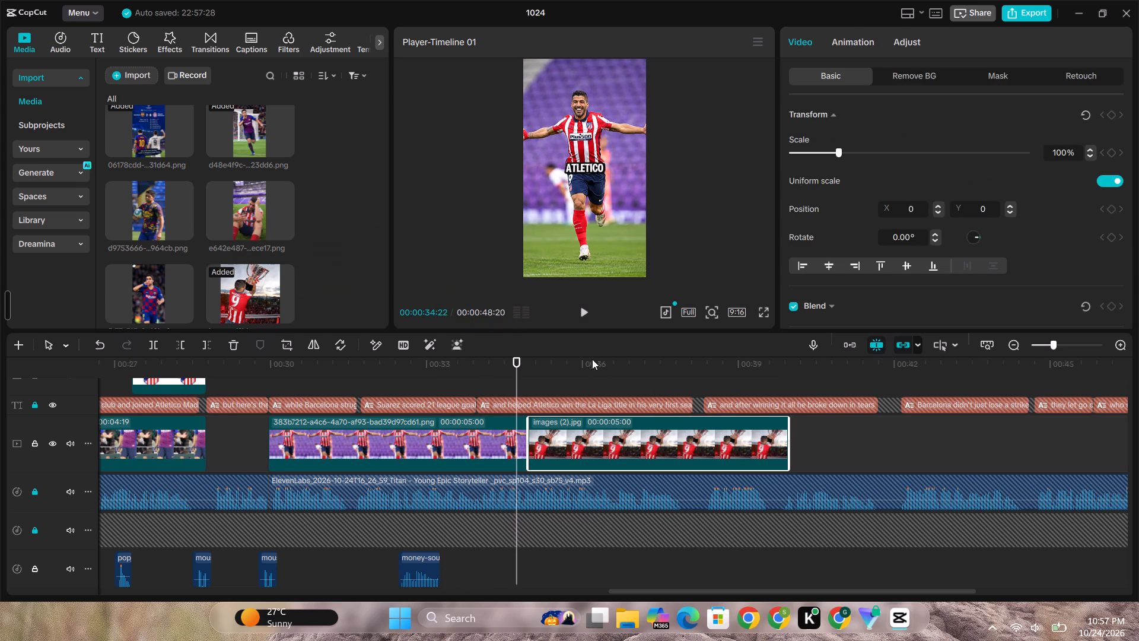
{"action": "left_click", "coordinate": [580, 320]}
{"action": "left_click", "coordinate": [587, 310]}
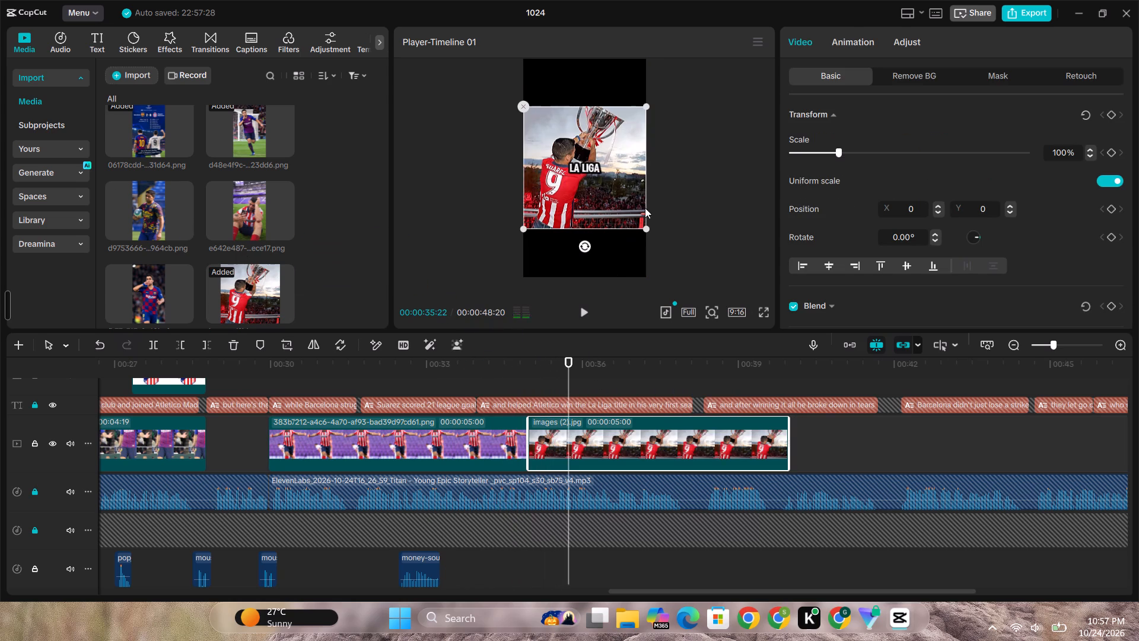
Scale the images (2).jpg photo to 125% and shift it horizontally to X 131, keeping Y at 0.
{"action": "left_click_drag", "start_coordinate": [649, 229], "coordinate": [686, 249]}
{"action": "left_click_drag", "start_coordinate": [595, 215], "coordinate": [617, 218]}
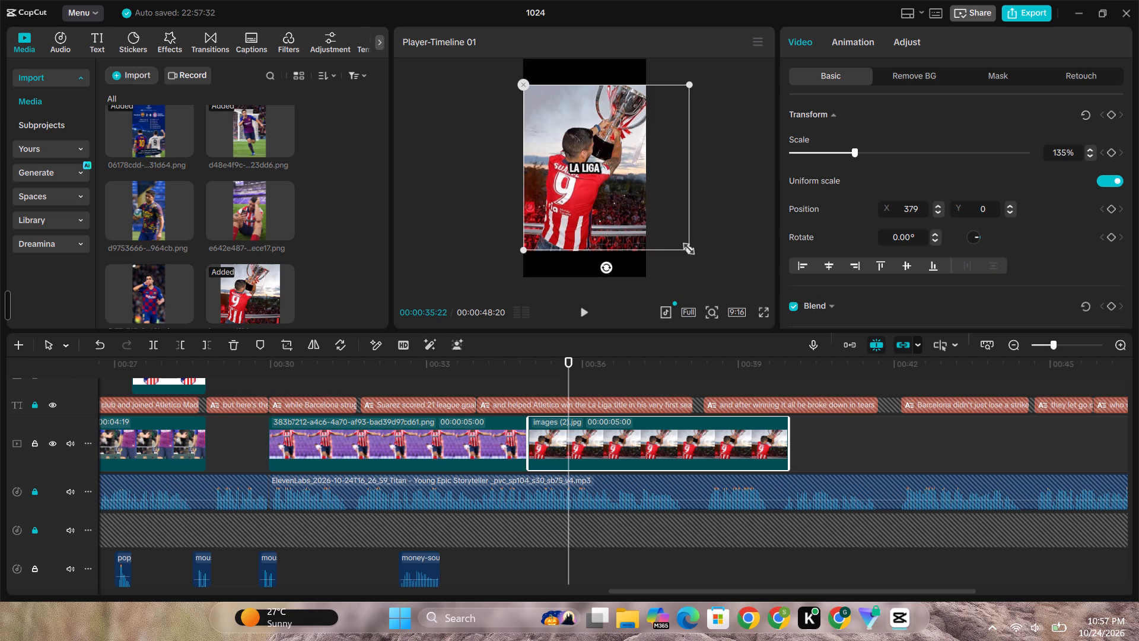
{"action": "left_click_drag", "start_coordinate": [688, 247], "coordinate": [676, 245]}
{"action": "left_click_drag", "start_coordinate": [599, 217], "coordinate": [594, 216]}
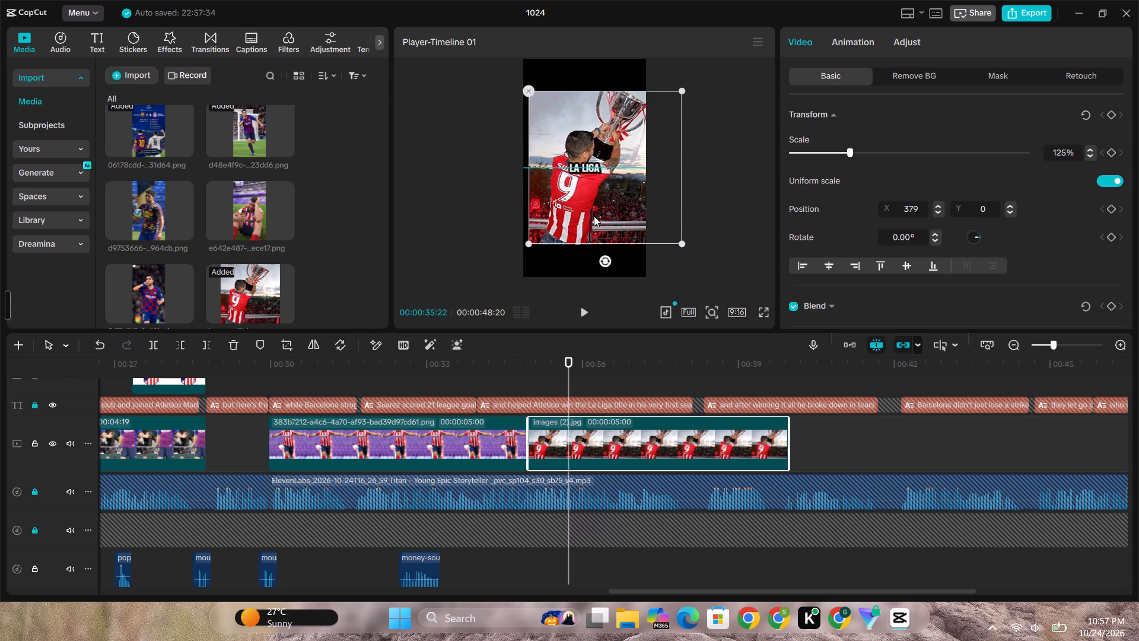
{"action": "left_click_drag", "start_coordinate": [594, 216], "coordinate": [585, 216]}
{"action": "left_click", "coordinate": [585, 216]}
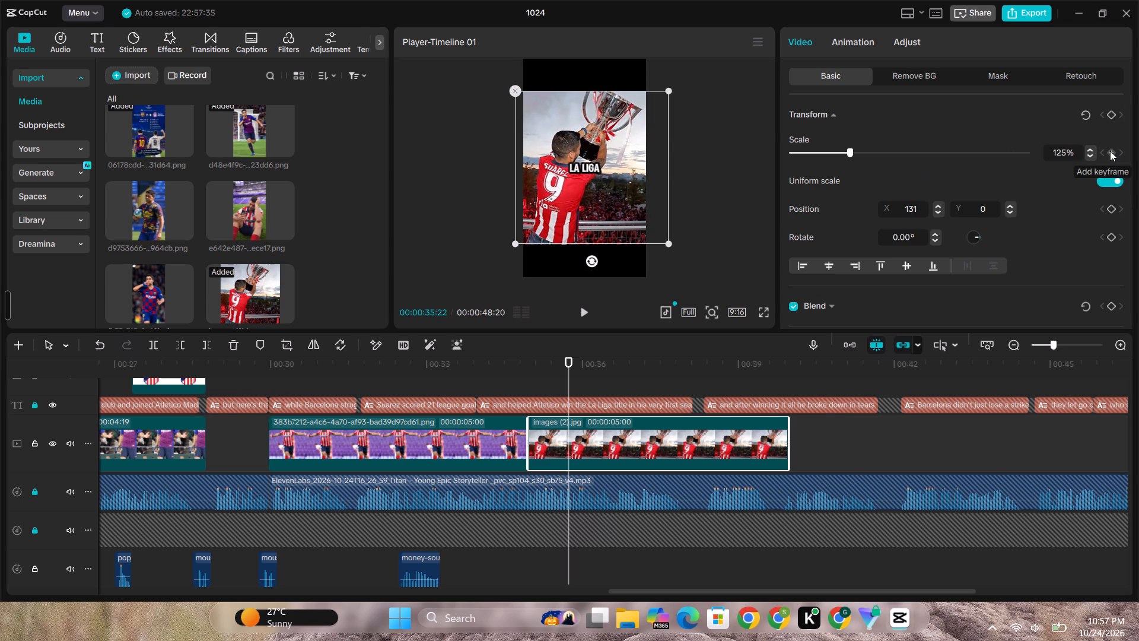
Add a scale keyframe of 125% at 00:00:34:29, the start of the images (2).jpg clip, and play it.
{"action": "left_click", "coordinate": [532, 386]}
{"action": "left_click", "coordinate": [556, 431]}
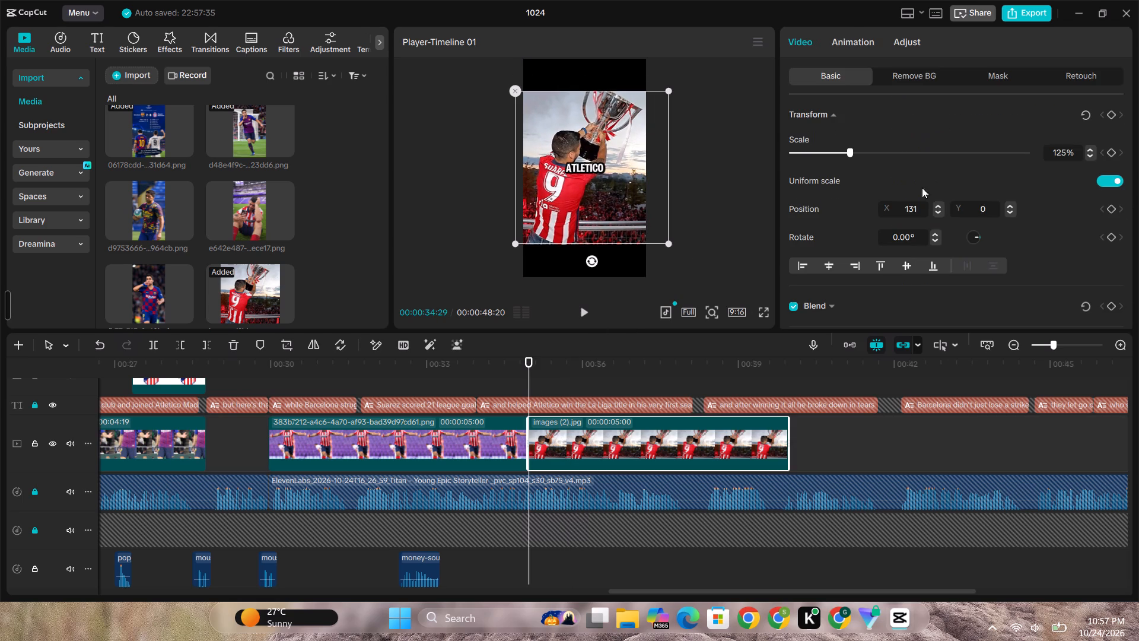
{"action": "left_click", "coordinate": [1108, 151]}
{"action": "key", "text": "space"}
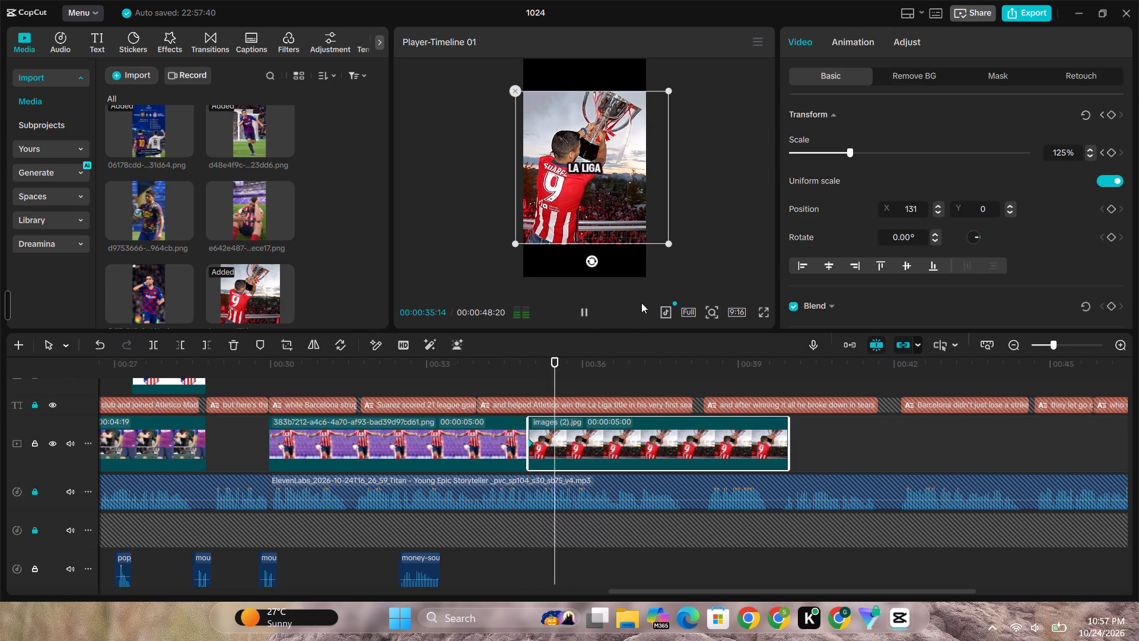
{"action": "left_click", "coordinate": [583, 308]}
Trim the end of the images (2).jpg clip so its duration is 00:00:04:24.
{"action": "left_click_drag", "start_coordinate": [791, 431], "coordinate": [701, 435]}
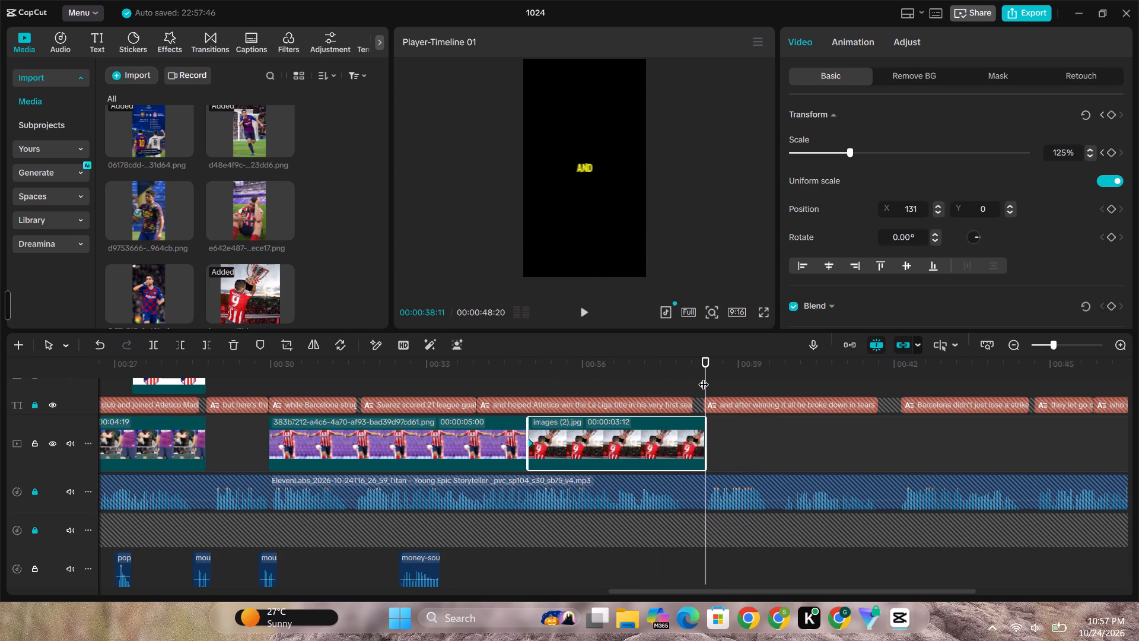
{"action": "left_click", "coordinate": [704, 377]}
{"action": "left_click_drag", "start_coordinate": [708, 446], "coordinate": [734, 445]}
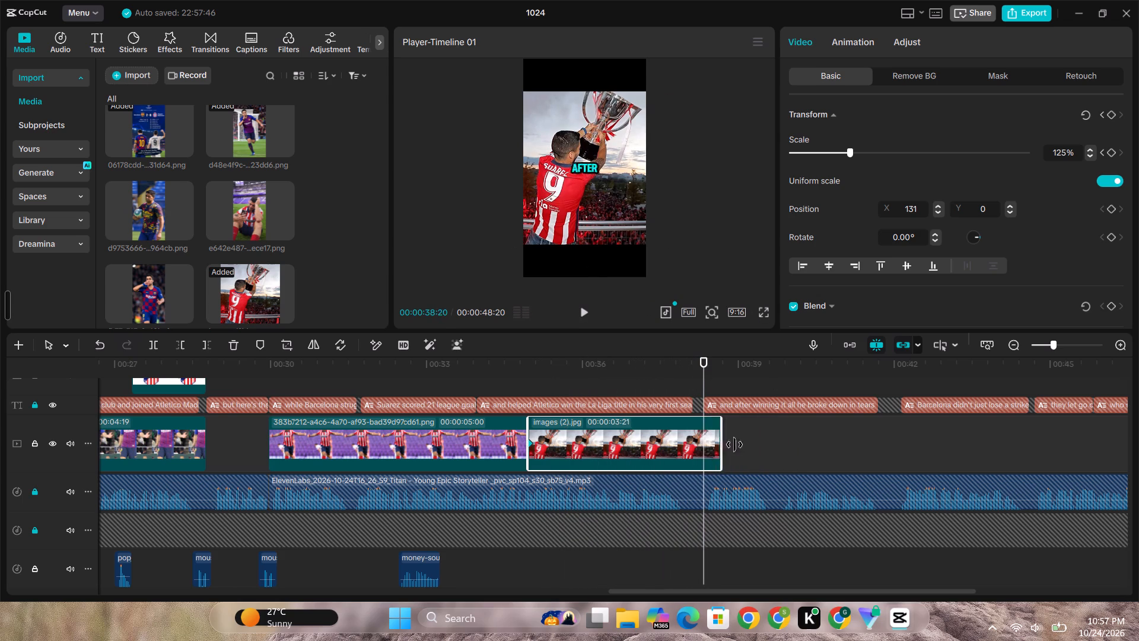
{"action": "left_click_drag", "start_coordinate": [734, 445], "coordinate": [777, 444]}
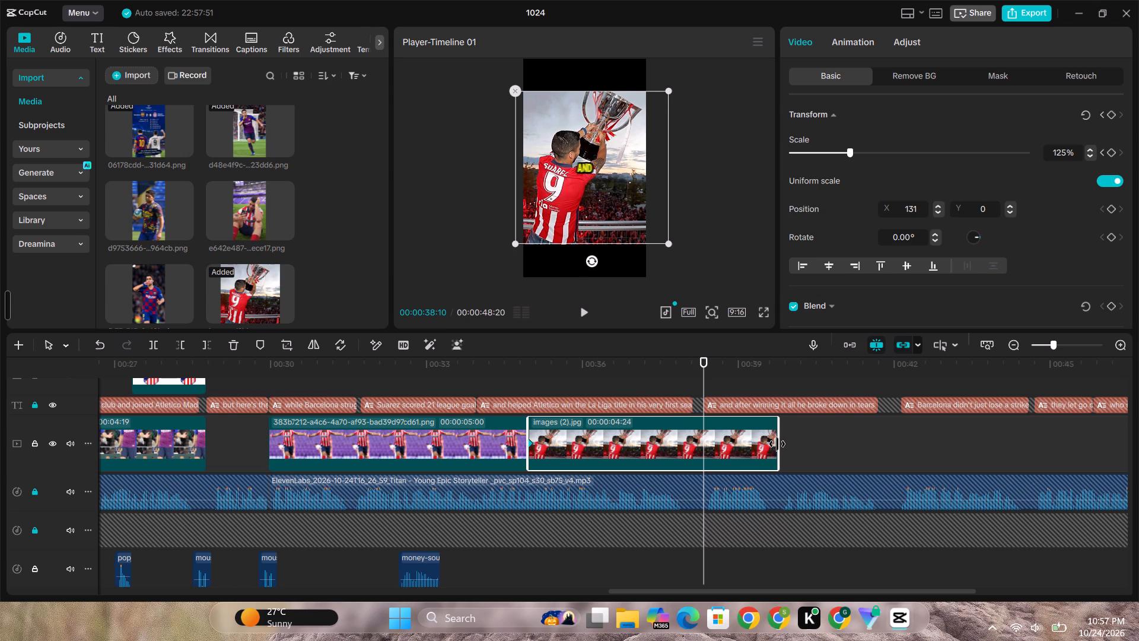
Add a scale keyframe of 139% at 00:00:39:20 near the end of the images (2).jpg clip and play the zoom.
{"action": "left_click", "coordinate": [773, 388]}
{"action": "left_click", "coordinate": [757, 439]}
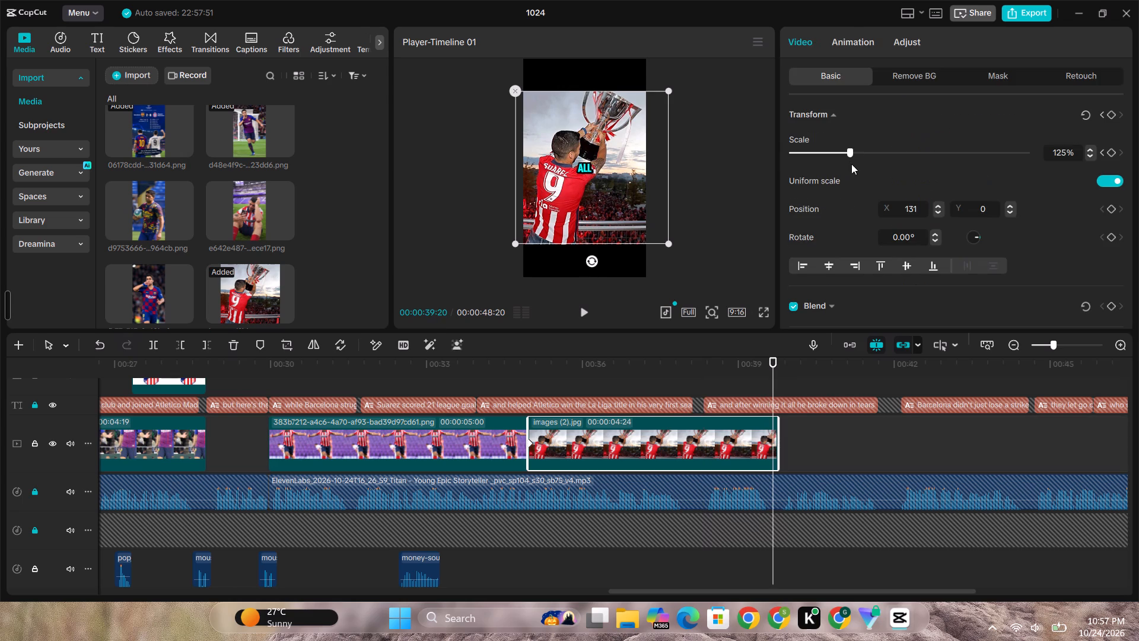
{"action": "left_click_drag", "start_coordinate": [853, 153], "coordinate": [860, 151]}
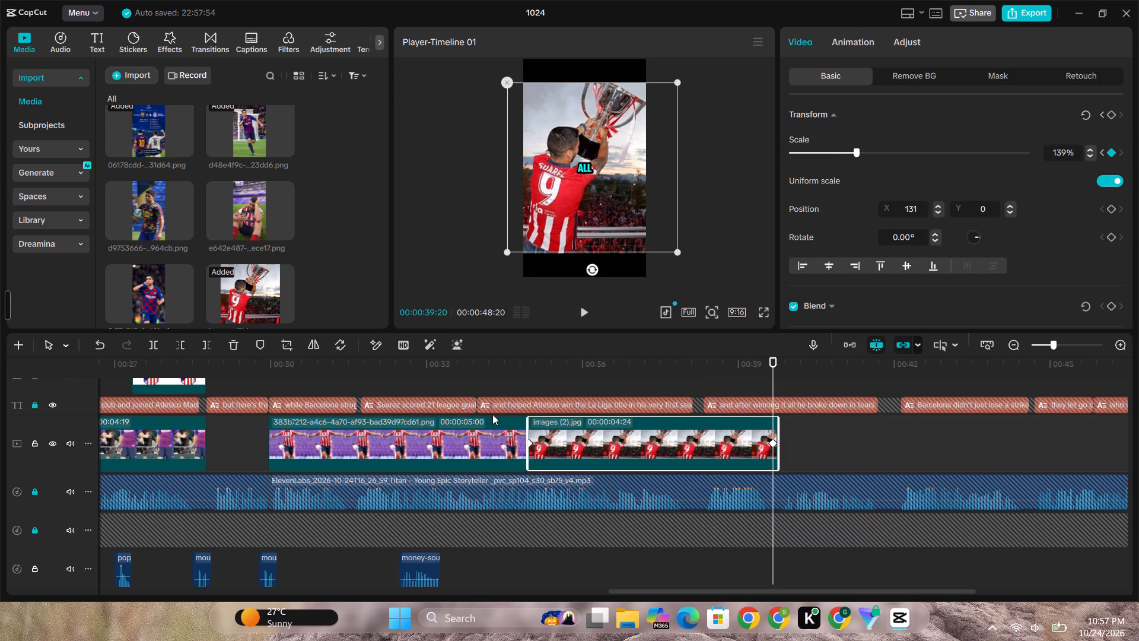
{"action": "left_click", "coordinate": [505, 383]}
{"action": "key", "text": "space"}
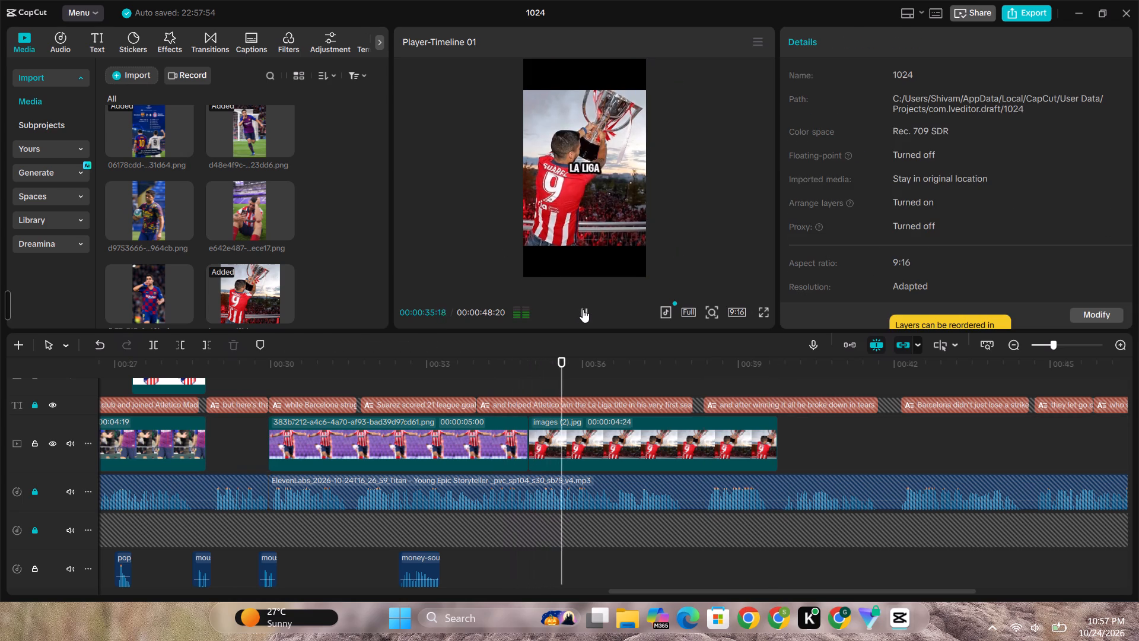
{"action": "left_click", "coordinate": [584, 309]}
{"action": "left_click", "coordinate": [584, 309]}
{"action": "left_click", "coordinate": [489, 357]}
{"action": "left_click", "coordinate": [477, 366]}
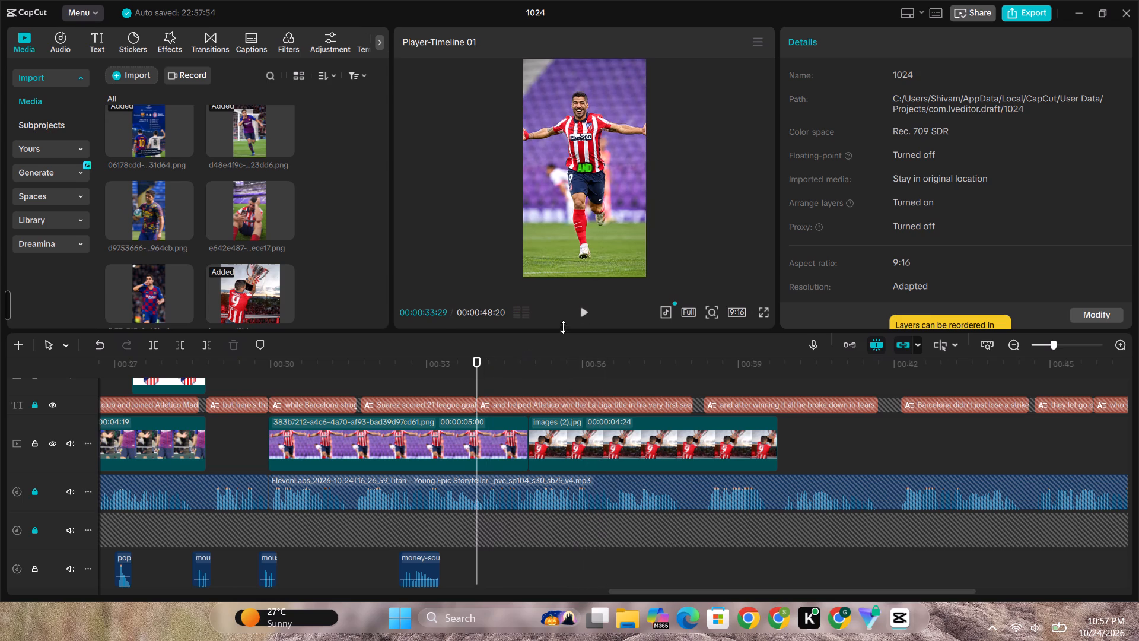
{"action": "left_click", "coordinate": [584, 300]}
{"action": "left_click", "coordinate": [584, 307]}
{"action": "left_click", "coordinate": [584, 308]}
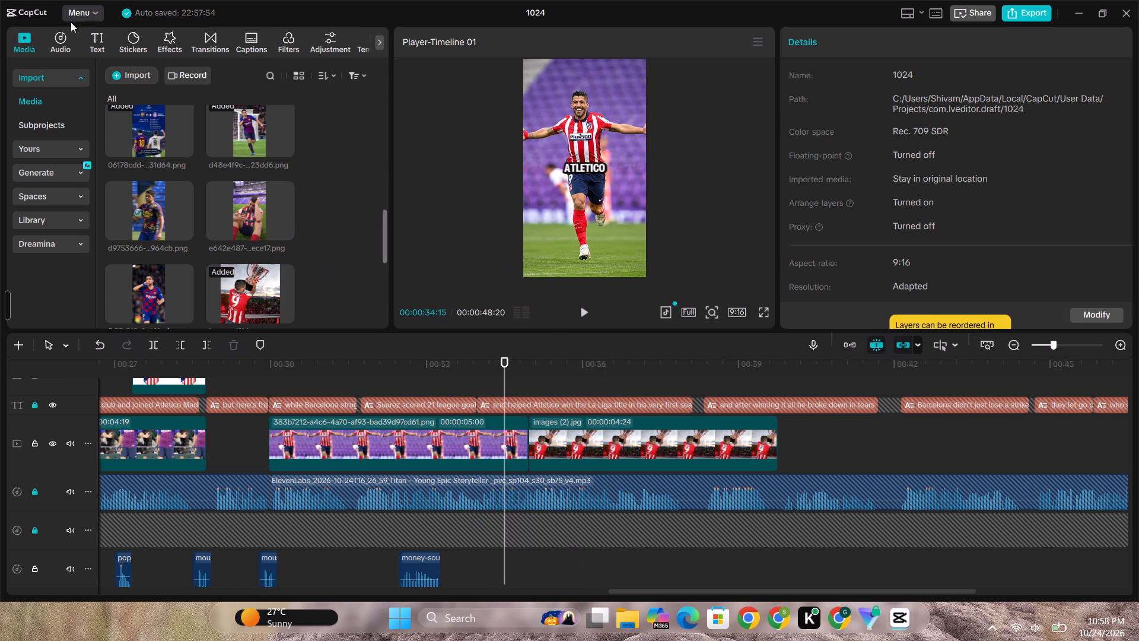
Add the Mix transition between the 383b7212 clip and the images (2).jpg clip and play it.
{"action": "left_click", "coordinate": [208, 54]}
{"action": "left_click_drag", "start_coordinate": [271, 196], "coordinate": [498, 433]}
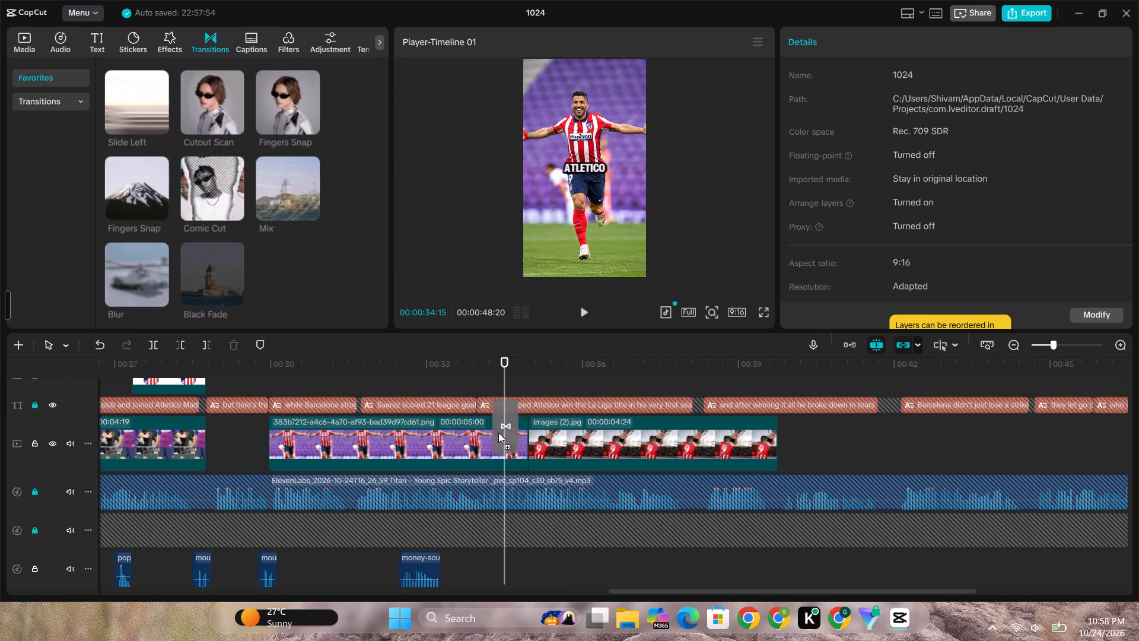
{"action": "left_click_drag", "start_coordinate": [498, 433], "coordinate": [502, 438]}
{"action": "left_click", "coordinate": [26, 43]}
{"action": "left_click", "coordinate": [574, 318]}
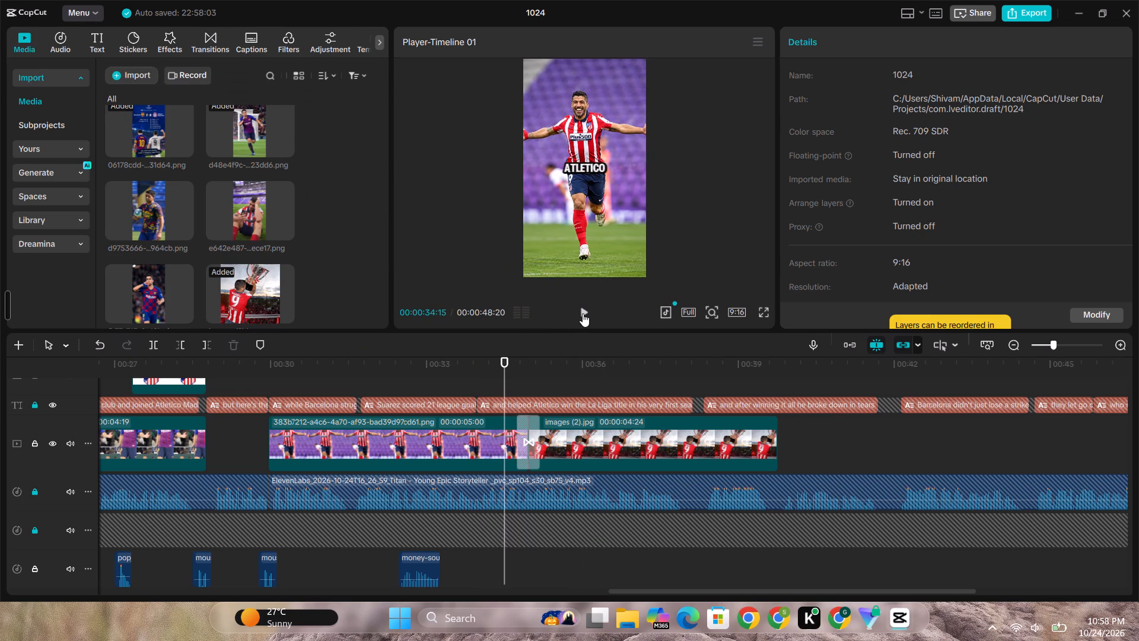
{"action": "left_click", "coordinate": [583, 313]}
{"action": "left_click", "coordinate": [483, 376]}
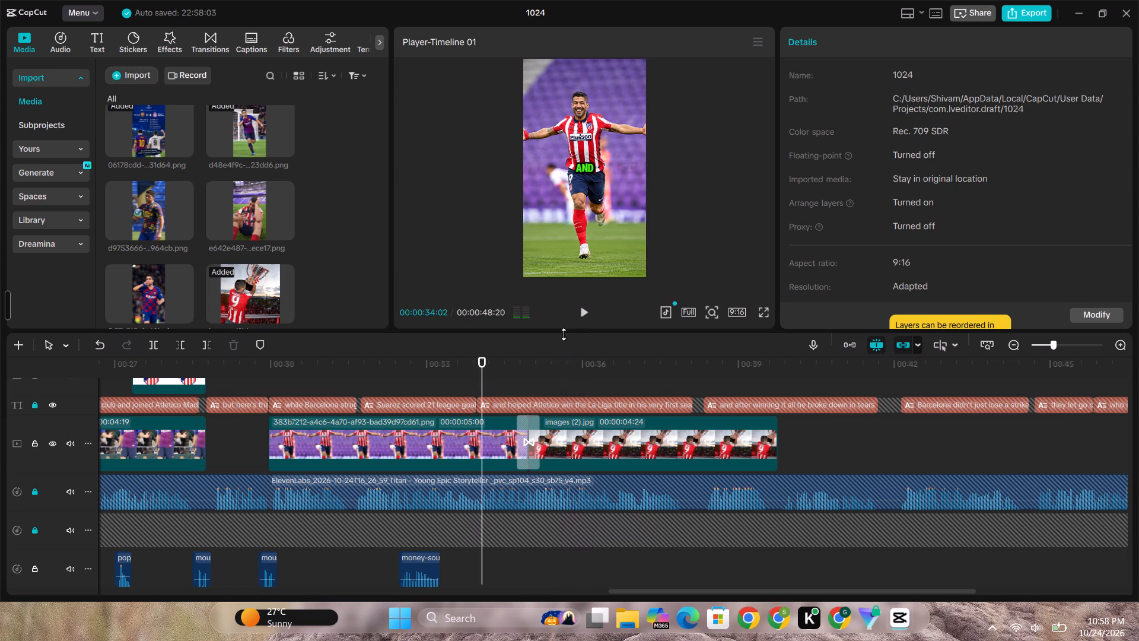
{"action": "left_click", "coordinate": [582, 311]}
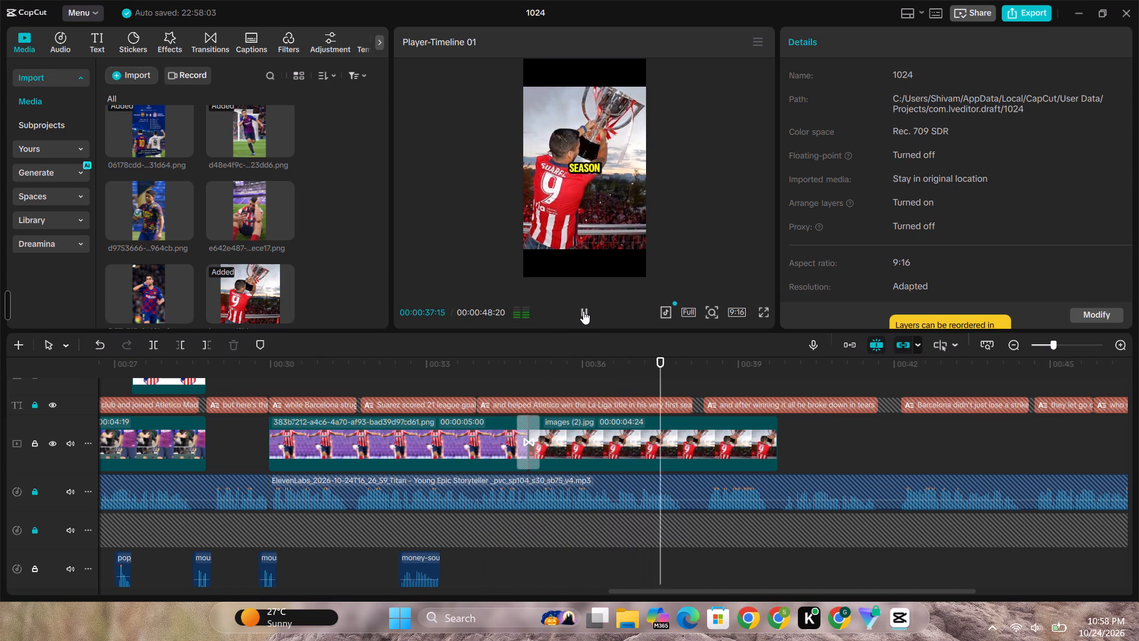
{"action": "left_click", "coordinate": [583, 311]}
Copy the existing pop sound effect, paste it at 00:00:35:29 on the sound effects track and play that part.
{"action": "left_click", "coordinate": [565, 559]}
{"action": "left_click", "coordinate": [577, 564]}
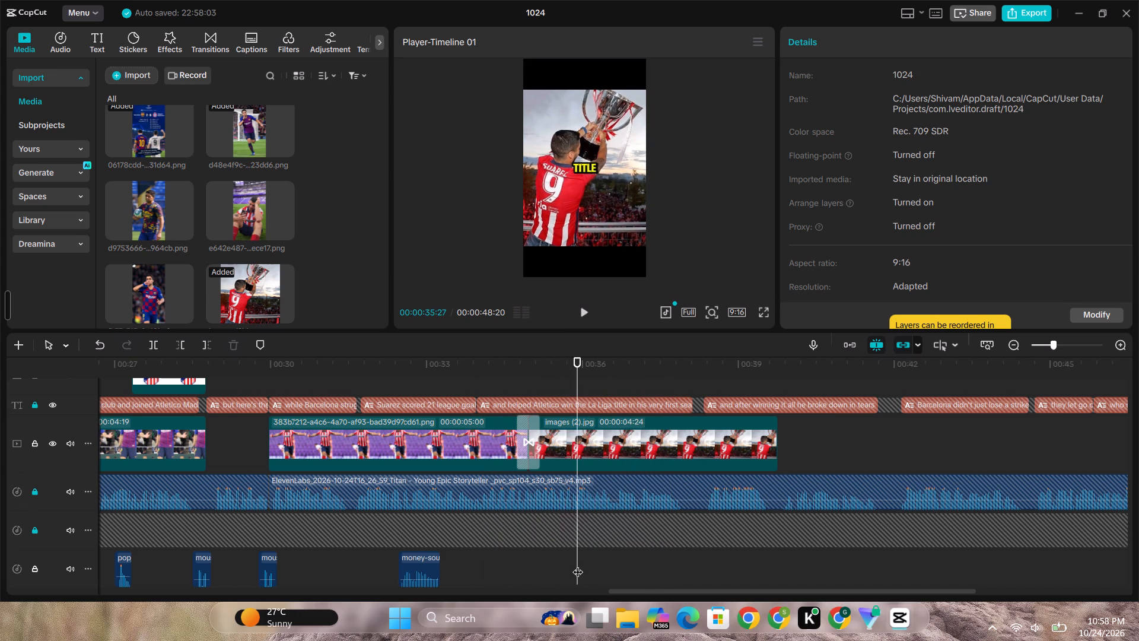
{"action": "left_click", "coordinate": [580, 564]}
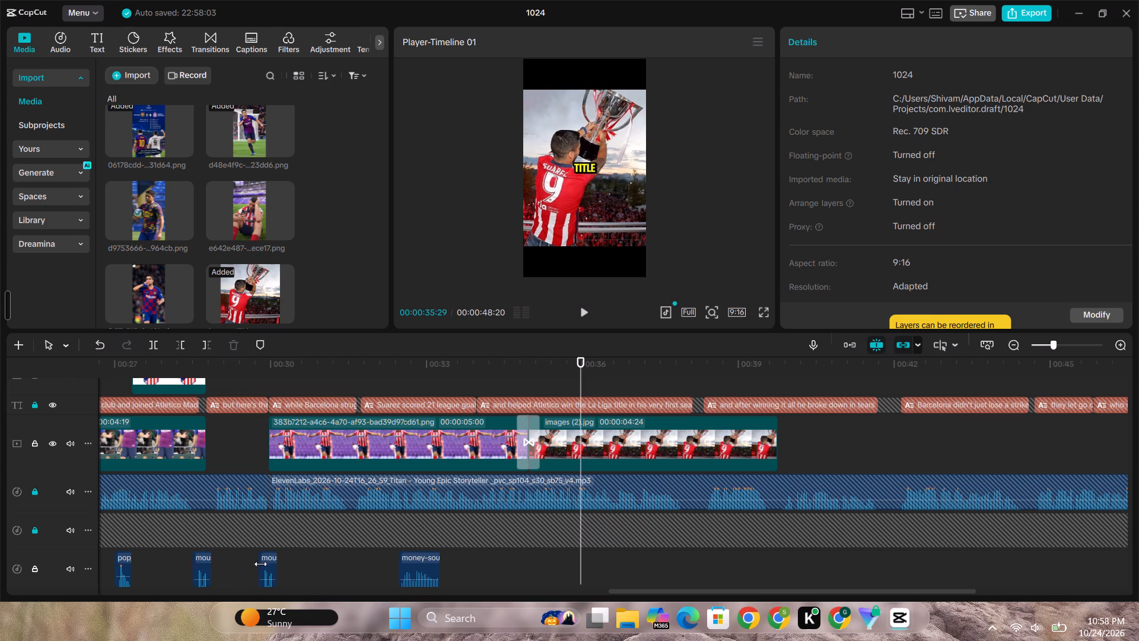
{"action": "left_click", "coordinate": [118, 560]}
{"action": "key", "text": "ctrl+c"}
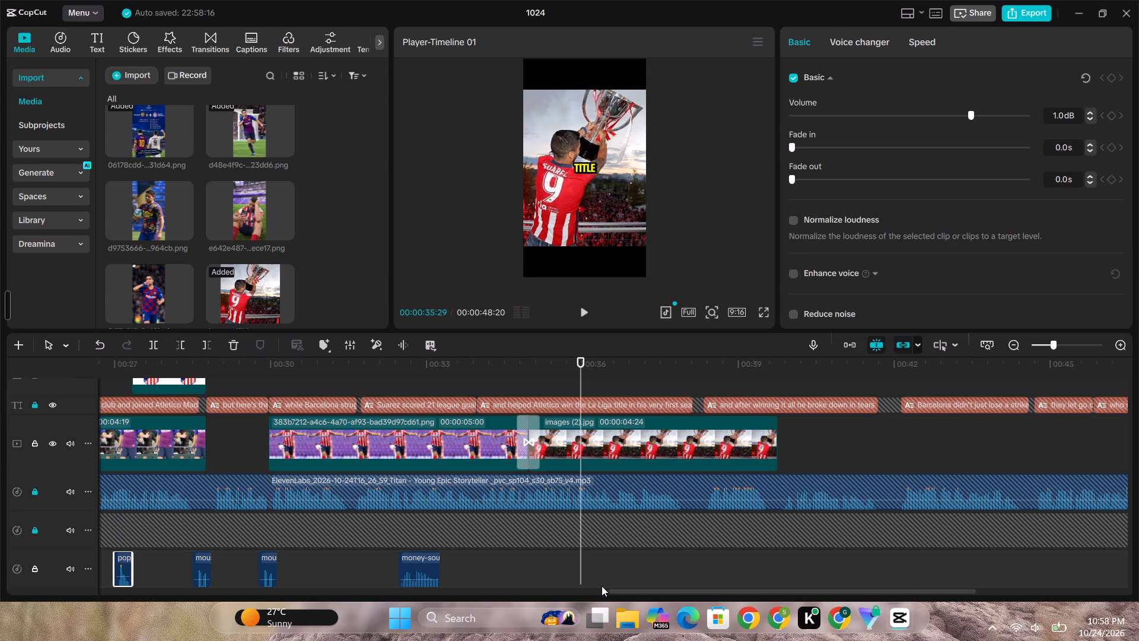
{"action": "key", "text": "ctrl+v"}
{"action": "key", "text": "space"}
{"action": "left_click", "coordinate": [542, 560]}
{"action": "key", "text": "space"}
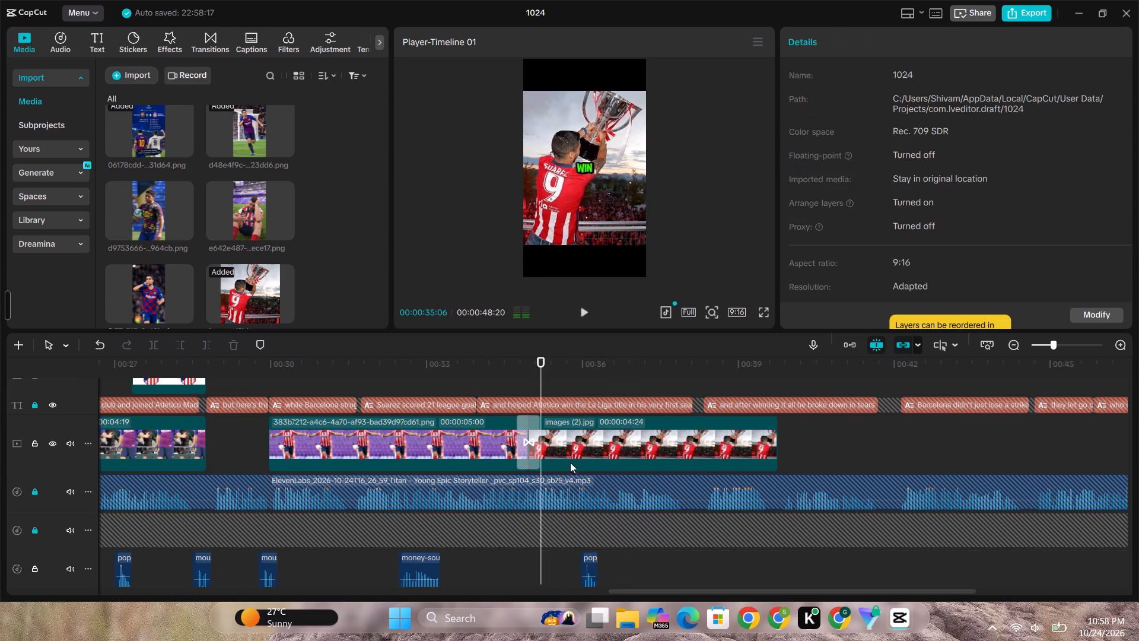
{"action": "left_click", "coordinate": [586, 313]}
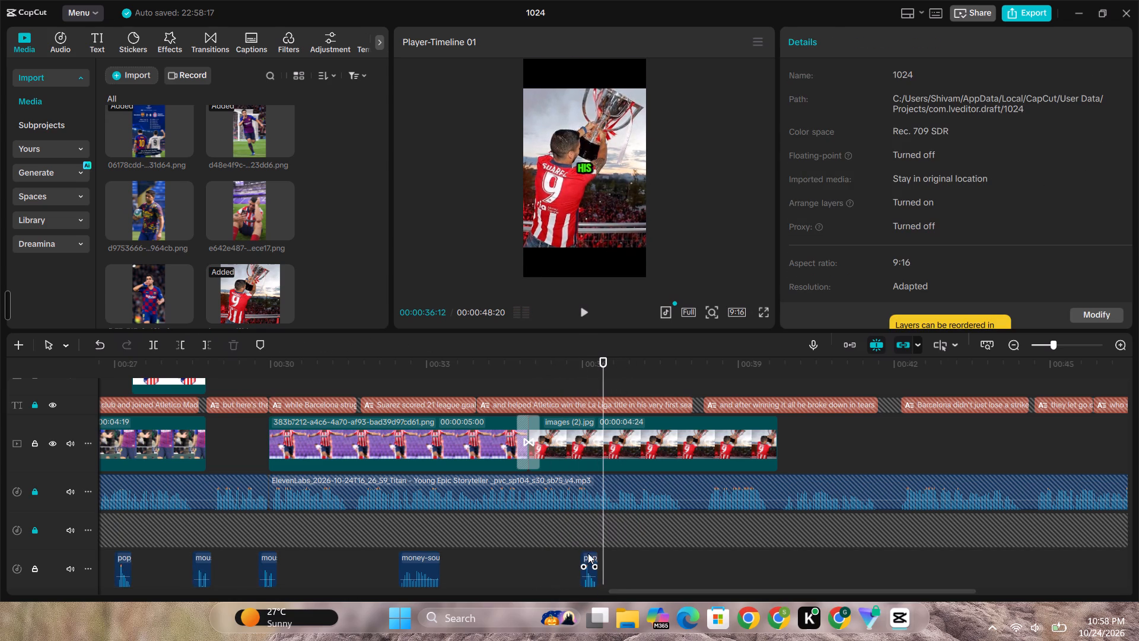
Move the pasted pop sound effect earlier to about 00:00:35:11 and play it against the narration.
{"action": "left_click_drag", "start_coordinate": [589, 555], "coordinate": [566, 556]}
{"action": "left_click", "coordinate": [524, 562]}
{"action": "key", "text": "space"}
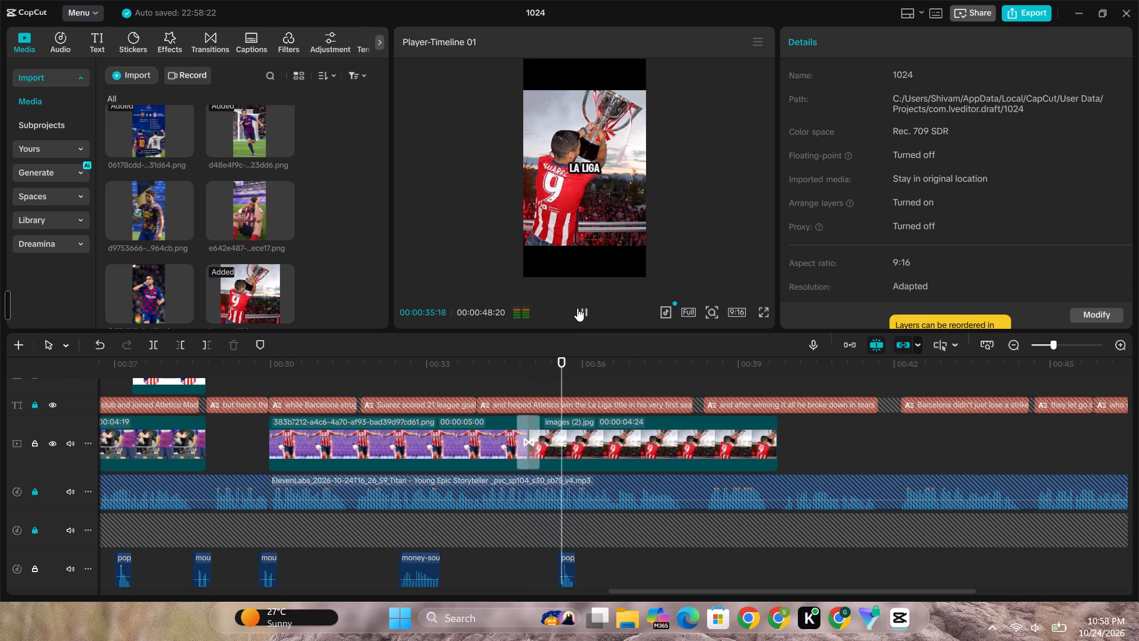
{"action": "left_click", "coordinate": [584, 304]}
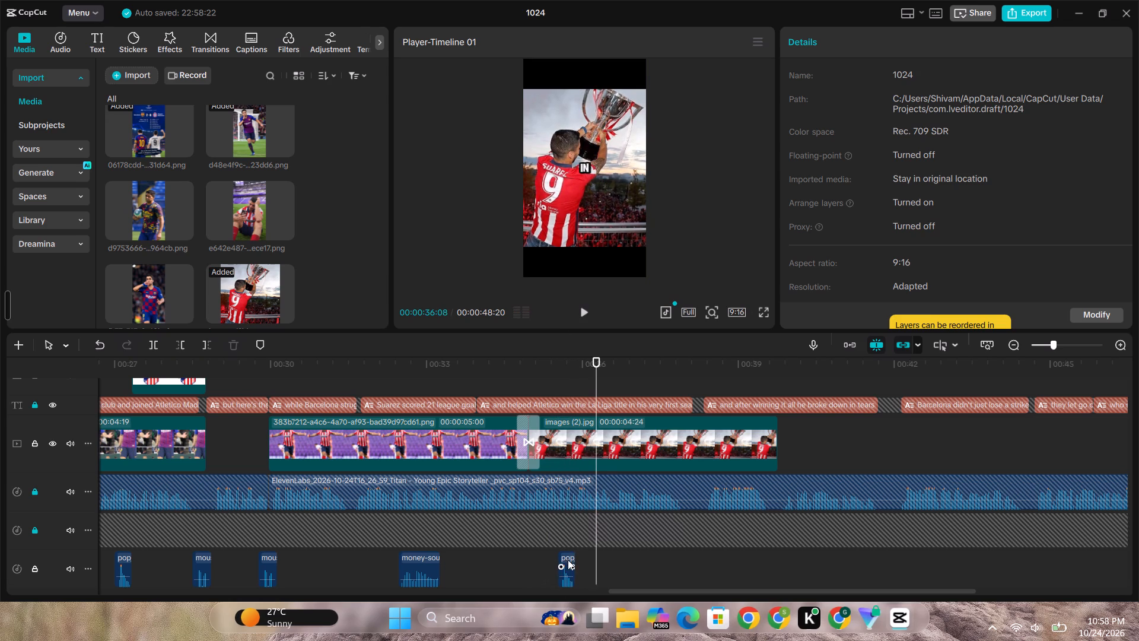
{"action": "left_click_drag", "start_coordinate": [568, 560], "coordinate": [558, 561]}
{"action": "left_click", "coordinate": [521, 561]}
{"action": "key", "text": "space"}
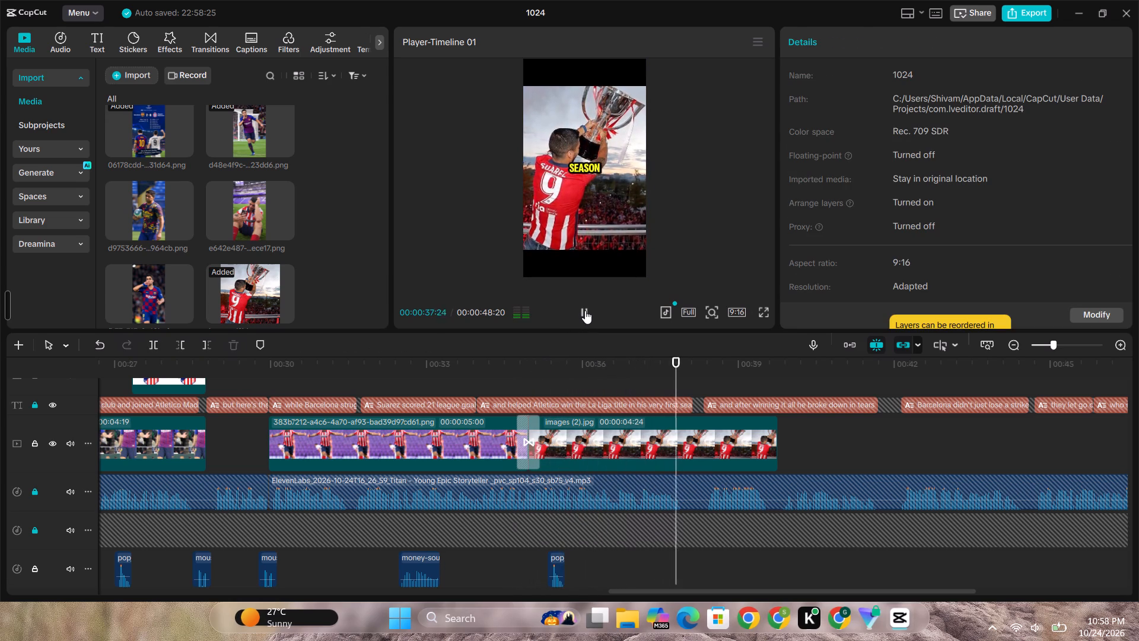
{"action": "left_click", "coordinate": [585, 310]}
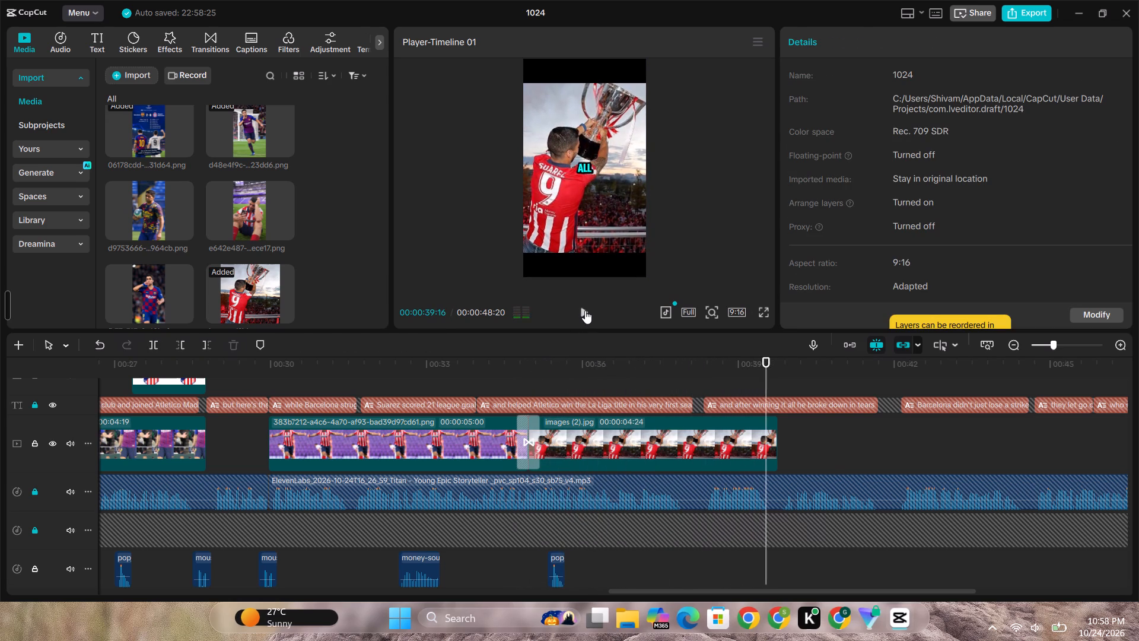
{"action": "double_click", "coordinate": [585, 310]}
Place the e642e487 image directly after the images (2).jpg clip on the main track and trim its end to about 00:00:41:29.
{"action": "left_click_drag", "start_coordinate": [731, 591], "coordinate": [803, 585]}
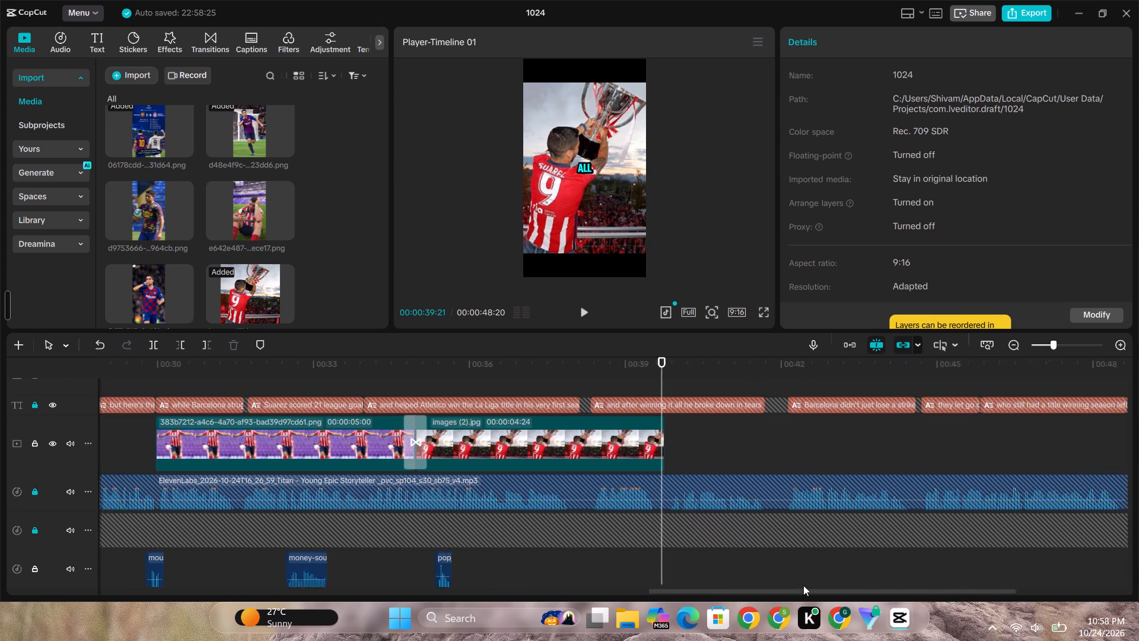
{"action": "left_click_drag", "start_coordinate": [803, 585], "coordinate": [885, 587]}
{"action": "left_click_drag", "start_coordinate": [252, 207], "coordinate": [373, 443]}
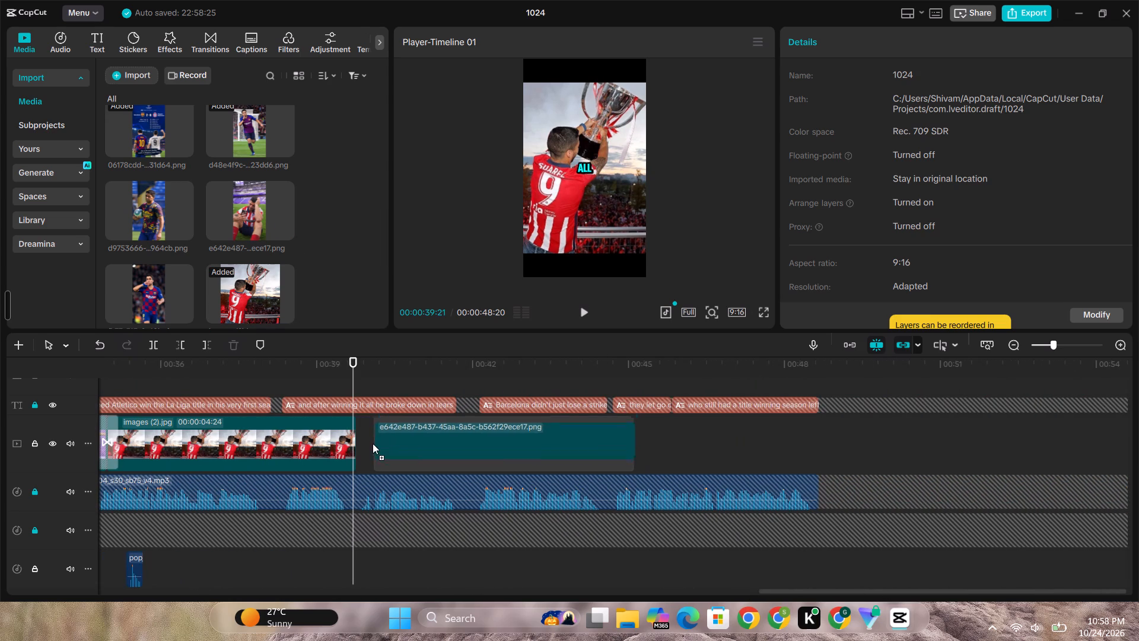
{"action": "left_click_drag", "start_coordinate": [373, 443], "coordinate": [358, 445]}
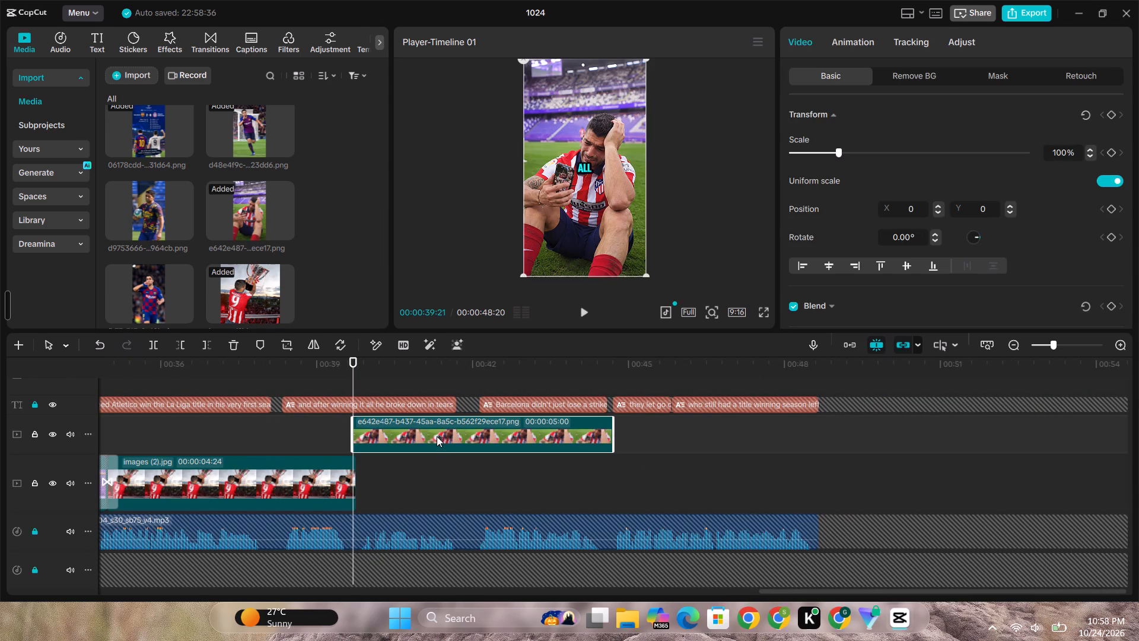
{"action": "left_click_drag", "start_coordinate": [435, 433], "coordinate": [443, 506]}
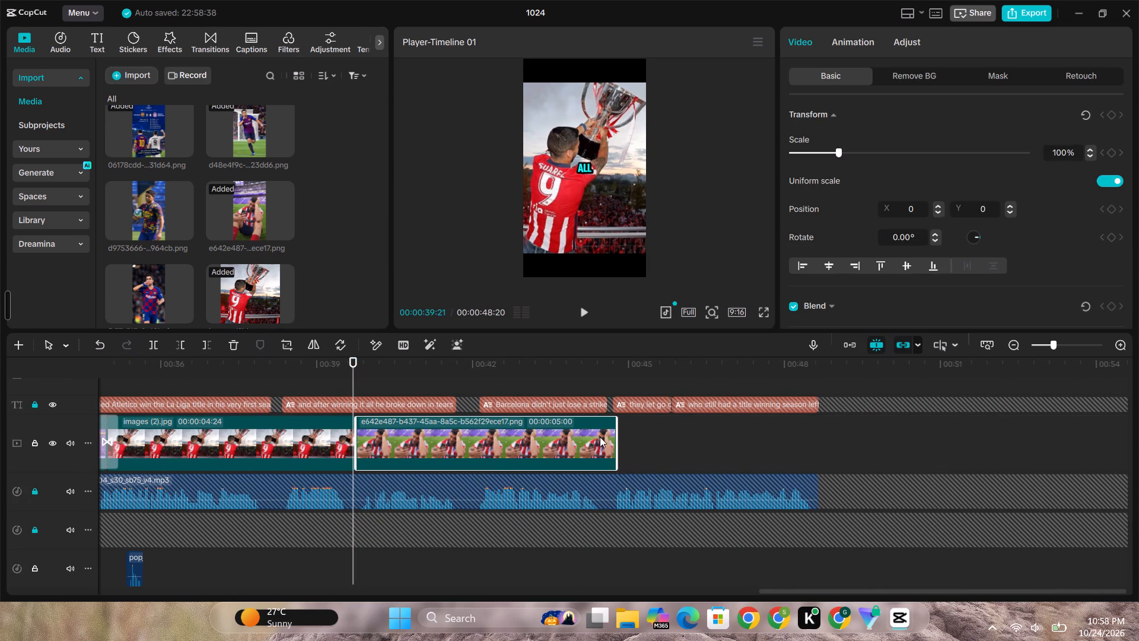
{"action": "left_click_drag", "start_coordinate": [615, 431], "coordinate": [470, 436]}
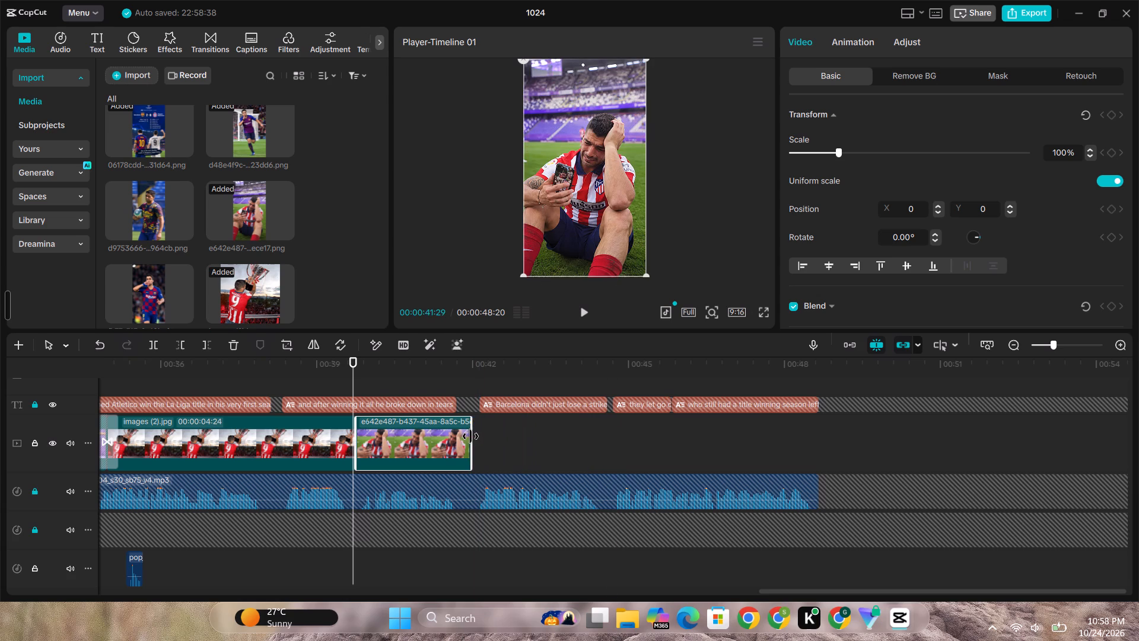
{"action": "left_click_drag", "start_coordinate": [470, 436], "coordinate": [472, 436]}
Add scale keyframes to the e642e487 clip, 100% at 00:00:39:23 and 114% at 00:00:41:27, and play the zoom.
{"action": "left_click", "coordinate": [361, 386]}
{"action": "left_click", "coordinate": [384, 443]}
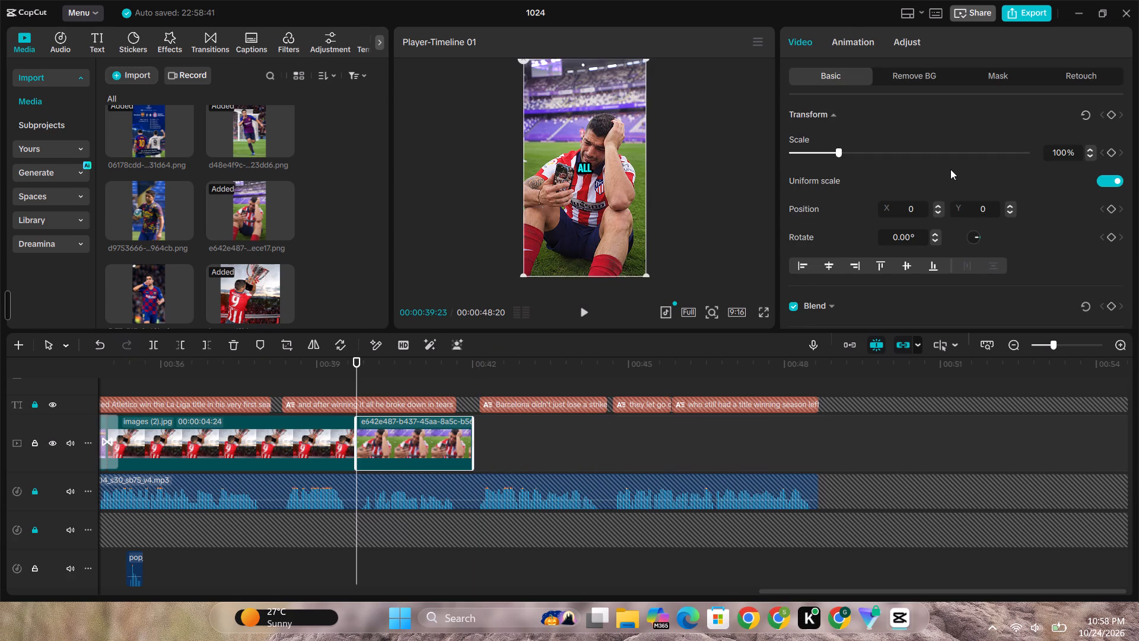
{"action": "left_click", "coordinate": [1113, 150]}
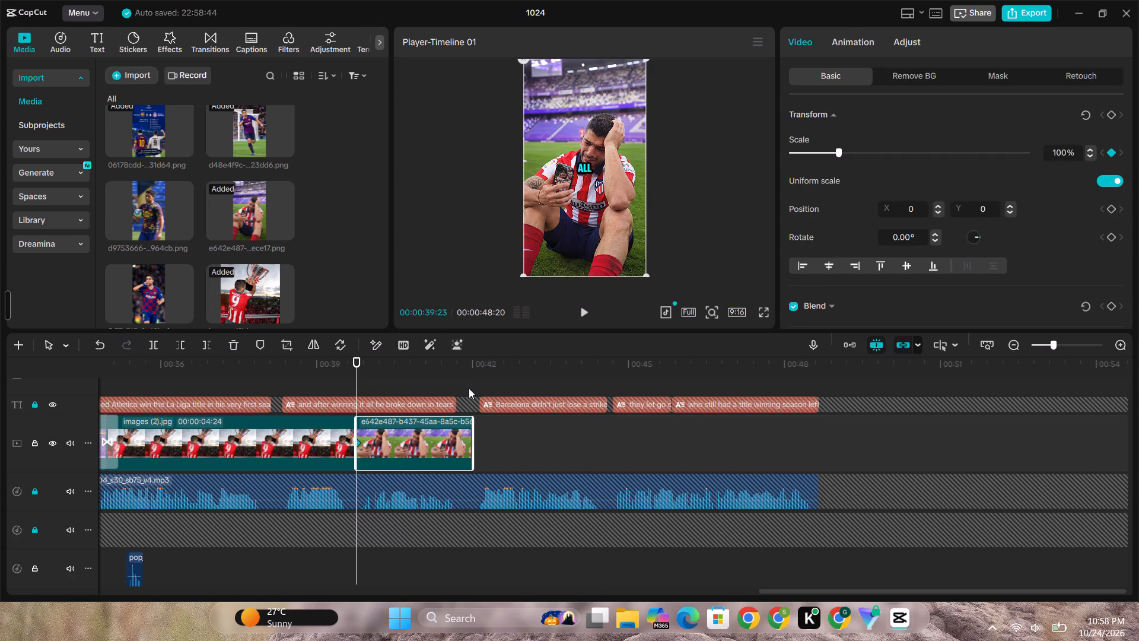
{"action": "left_click", "coordinate": [467, 388]}
{"action": "left_click", "coordinate": [464, 417]}
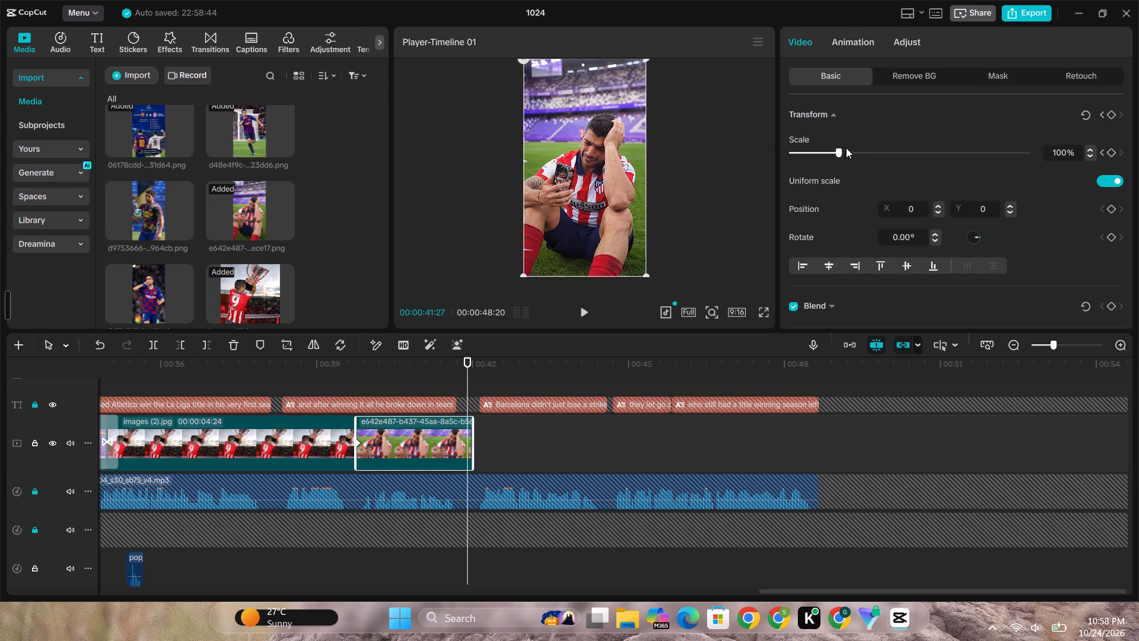
{"action": "left_click_drag", "start_coordinate": [837, 151], "coordinate": [844, 151]}
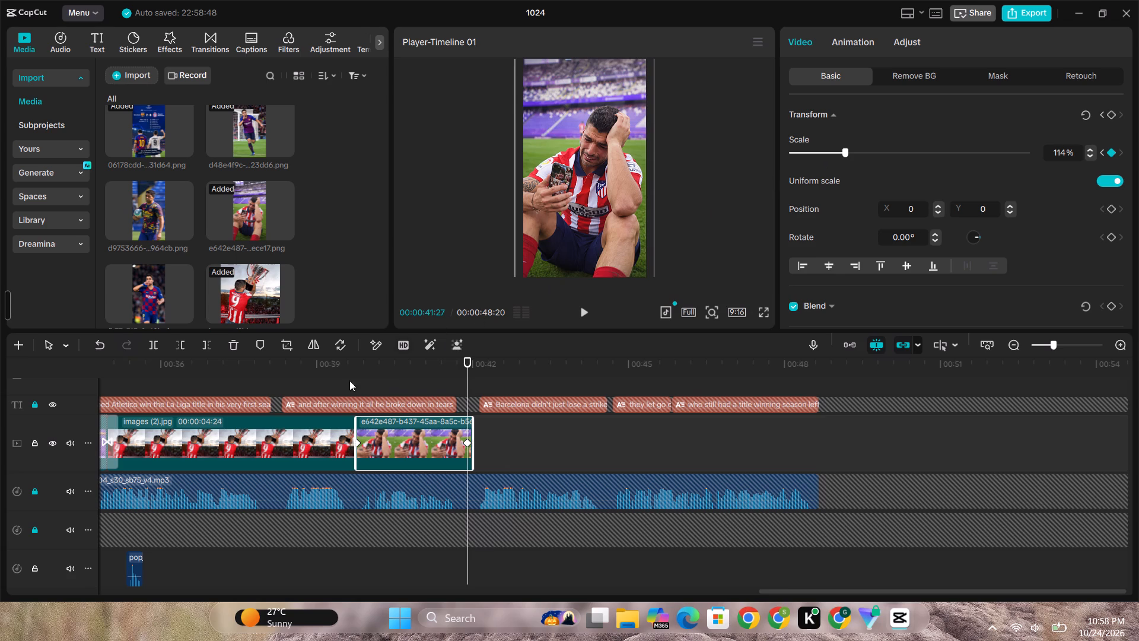
{"action": "left_click", "coordinate": [349, 380]}
{"action": "key", "text": "space"}
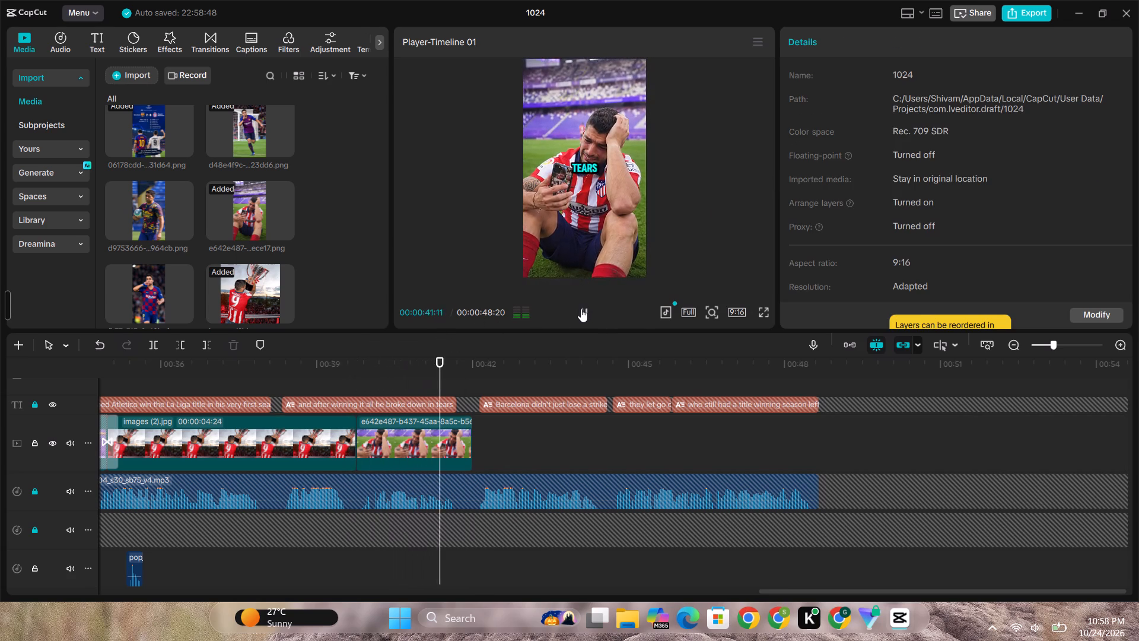
{"action": "left_click", "coordinate": [578, 310]}
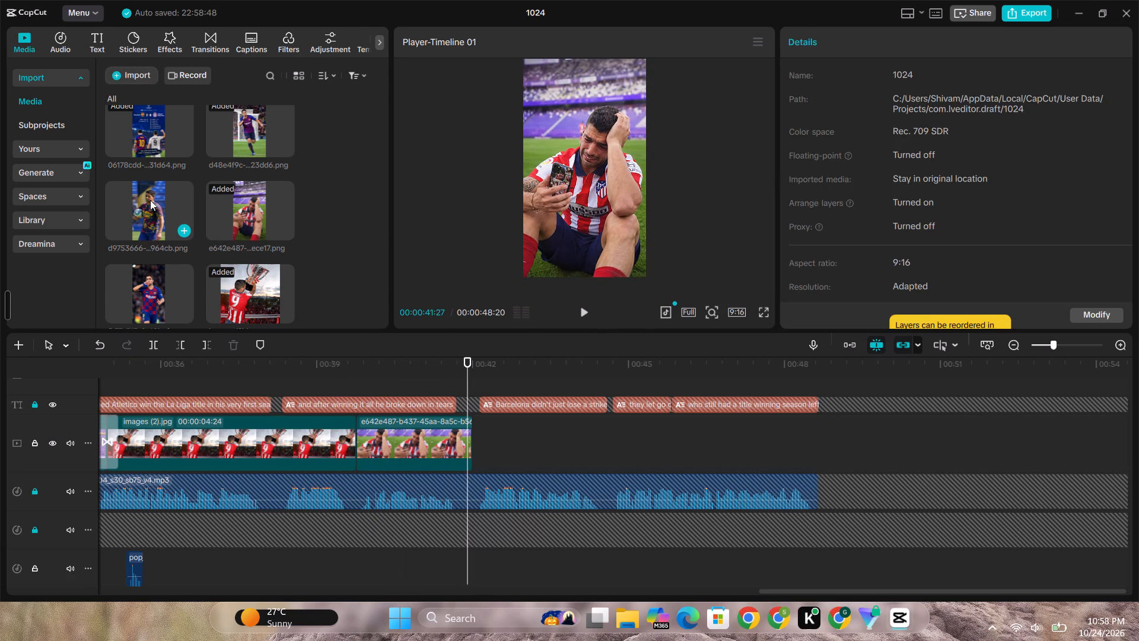
Place the d9753666 image directly after the e642e487 clip and trim its end to 00:00:44:21.
{"action": "scroll", "coordinate": [165, 207], "scroll_direction": "up", "scroll_amount": 1}
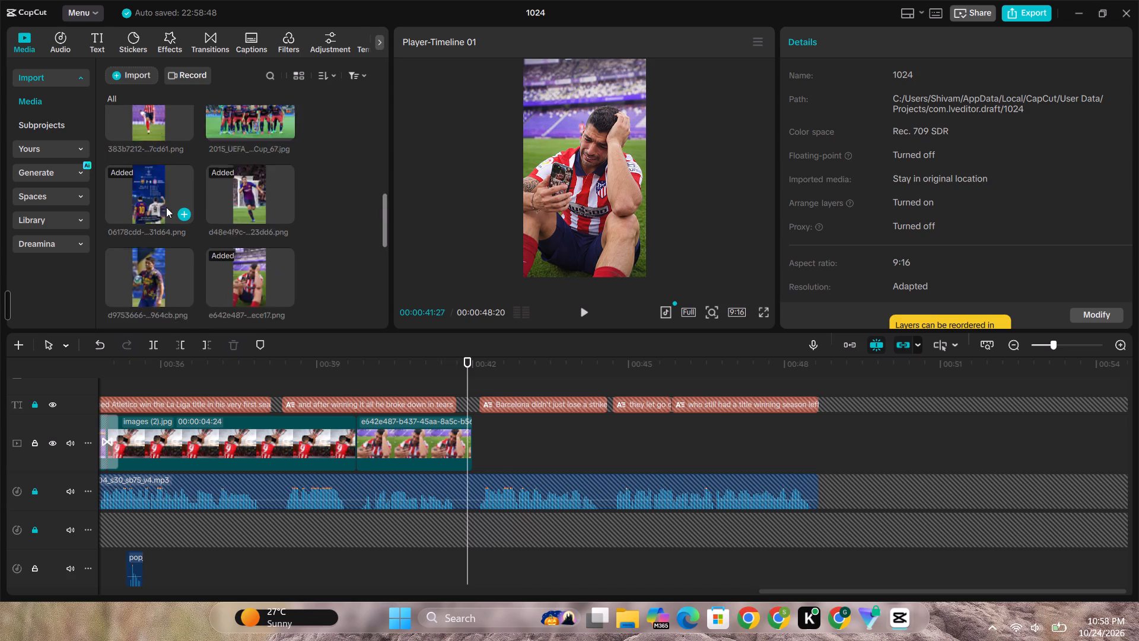
{"action": "scroll", "coordinate": [166, 207], "scroll_direction": "up", "scroll_amount": 1}
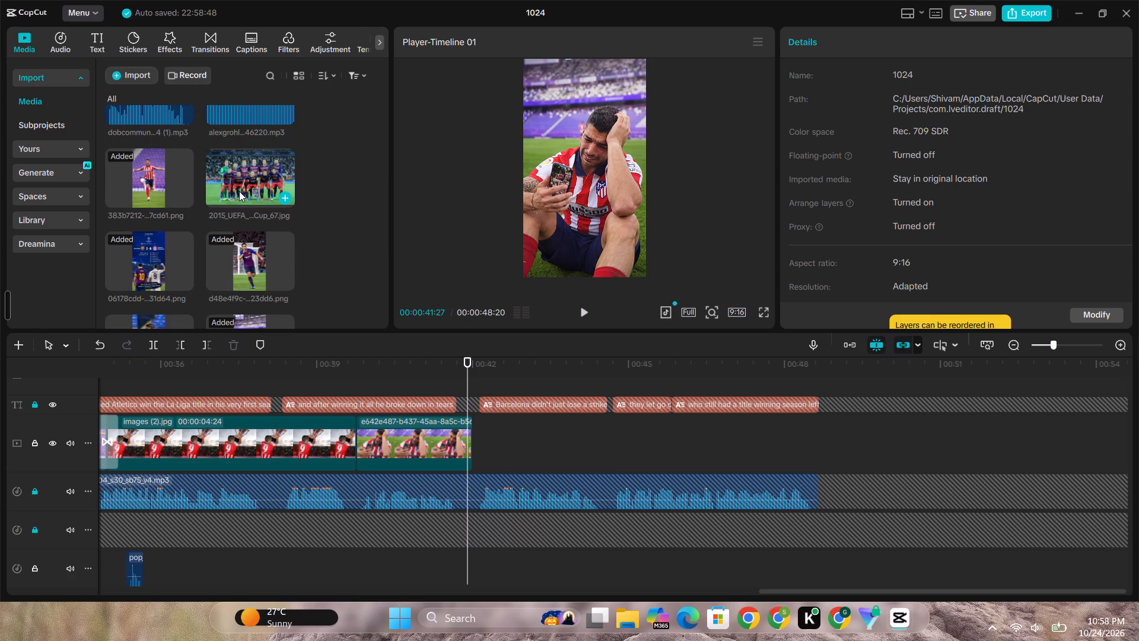
{"action": "scroll", "coordinate": [238, 191], "scroll_direction": "down", "scroll_amount": 1}
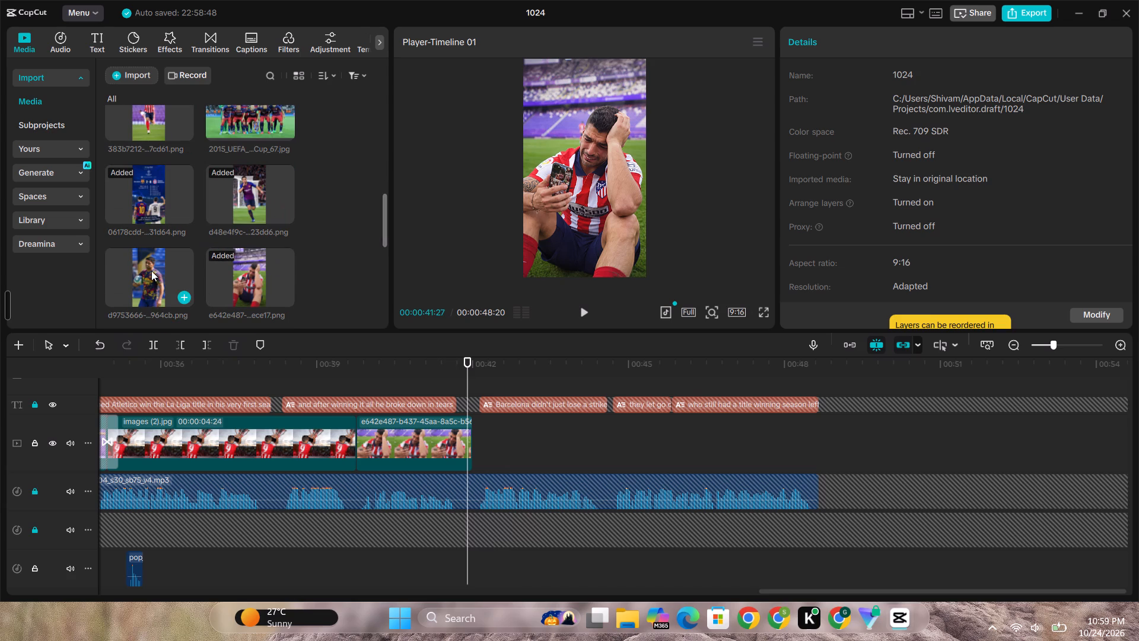
{"action": "left_click_drag", "start_coordinate": [152, 271], "coordinate": [473, 465]}
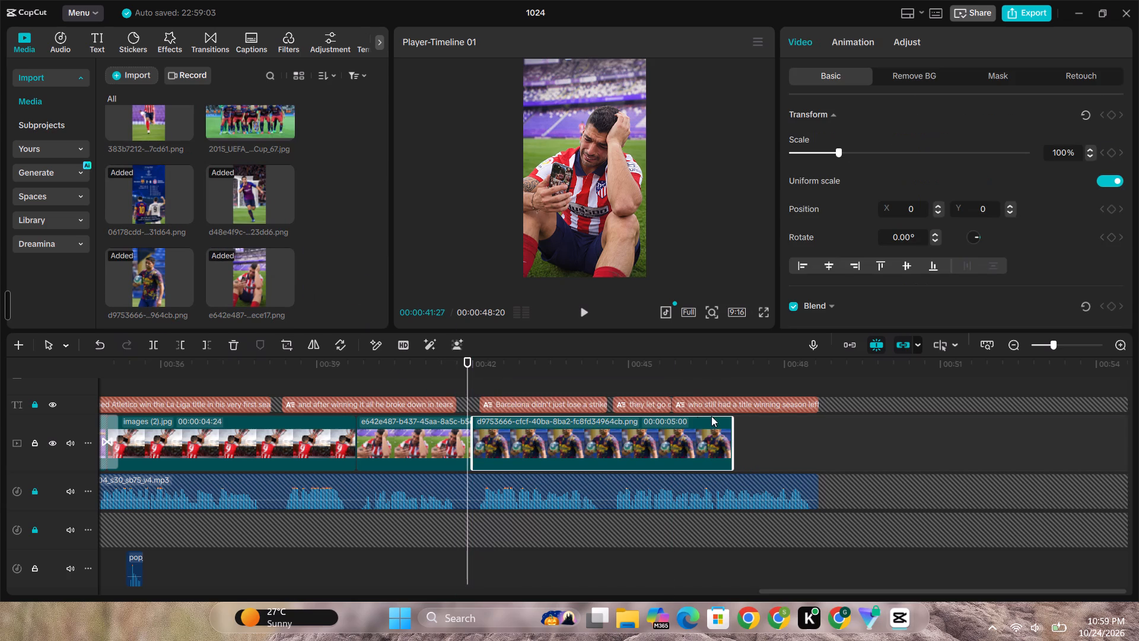
{"action": "left_click_drag", "start_coordinate": [731, 426], "coordinate": [615, 427]}
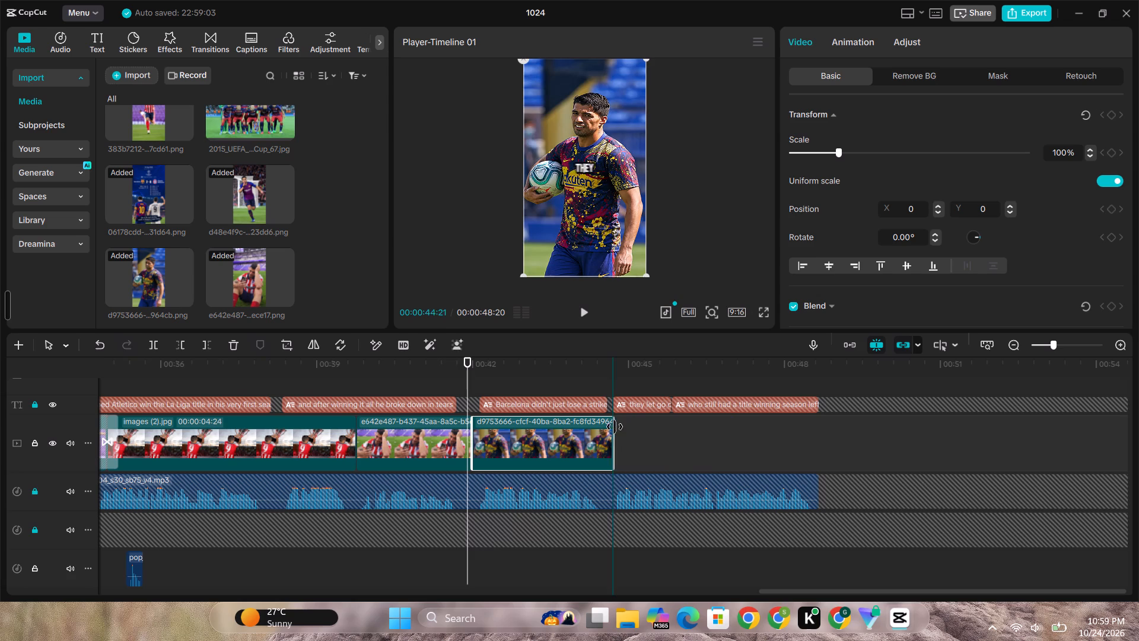
{"action": "left_click_drag", "start_coordinate": [615, 427], "coordinate": [615, 426]}
Place 2015_UEFA_Super_Cup_67.jpg directly after the d9753666 clip and trim its duration to 00:00:04:08.
{"action": "left_click_drag", "start_coordinate": [249, 113], "coordinate": [635, 455]}
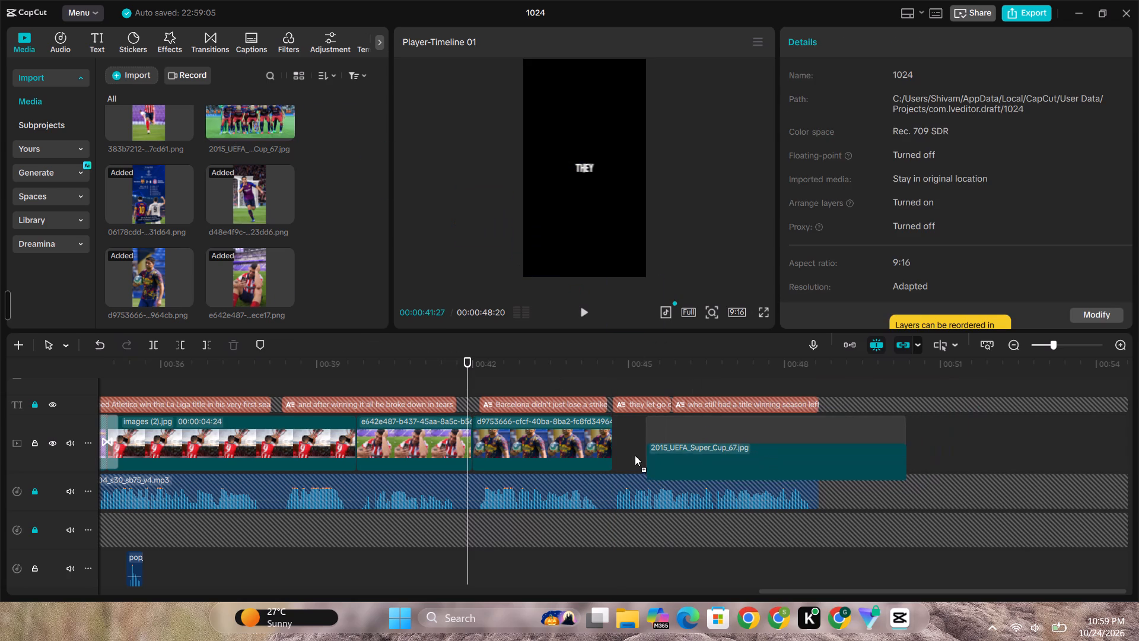
{"action": "left_click_drag", "start_coordinate": [635, 455], "coordinate": [616, 451]}
{"action": "left_click_drag", "start_coordinate": [873, 419], "coordinate": [797, 423]}
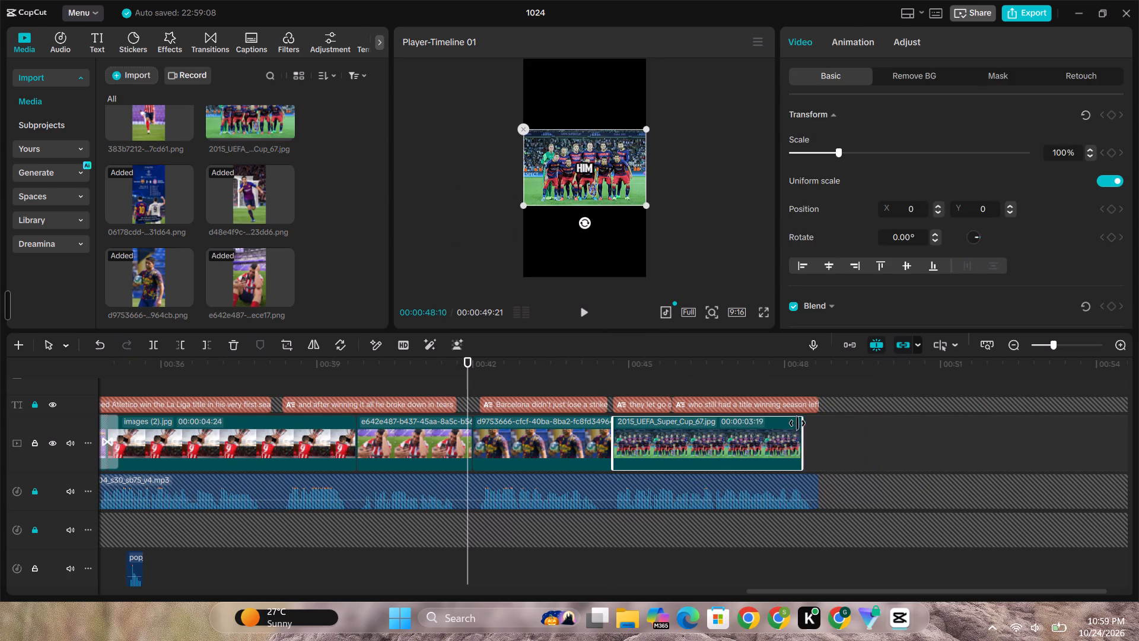
{"action": "left_click_drag", "start_coordinate": [797, 423], "coordinate": [831, 430]}
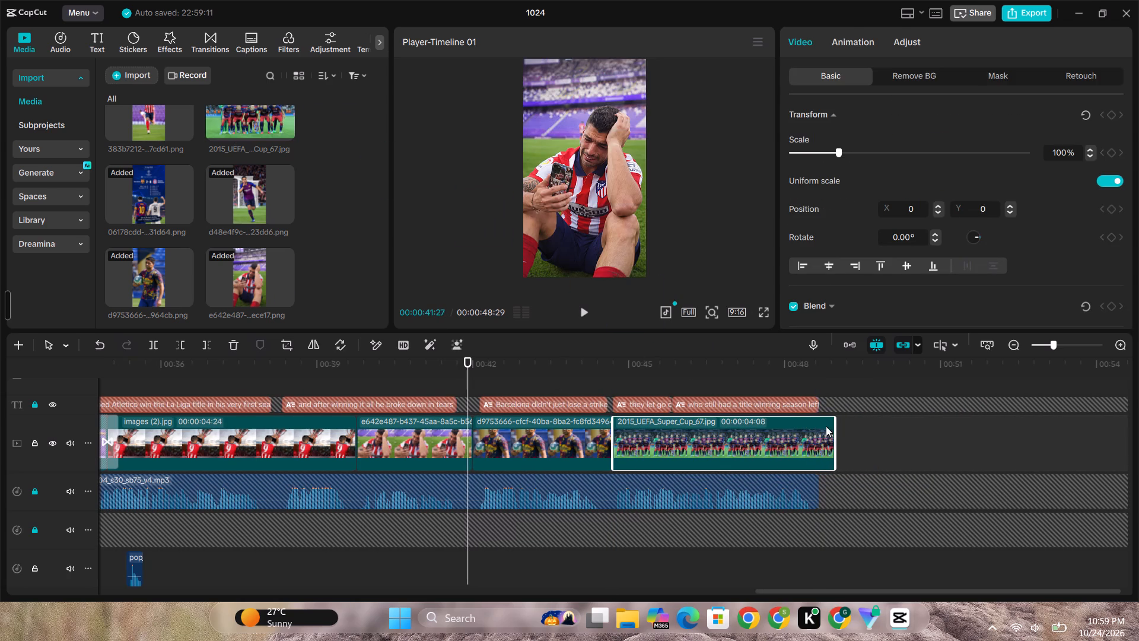
Enlarge the 2015_UEFA_Super_Cup_67.jpg image to 241%, shift it to X position -1050 and check the framing in full screen.
{"action": "left_click", "coordinate": [614, 385]}
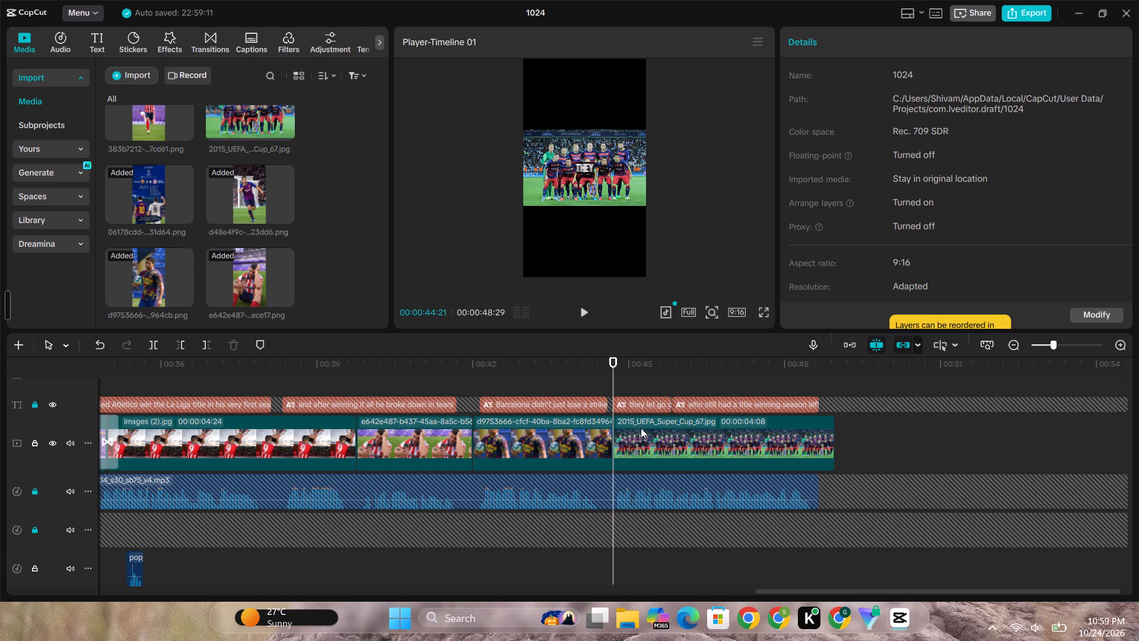
{"action": "left_click", "coordinate": [582, 181]}
{"action": "left_click_drag", "start_coordinate": [523, 205], "coordinate": [415, 301]}
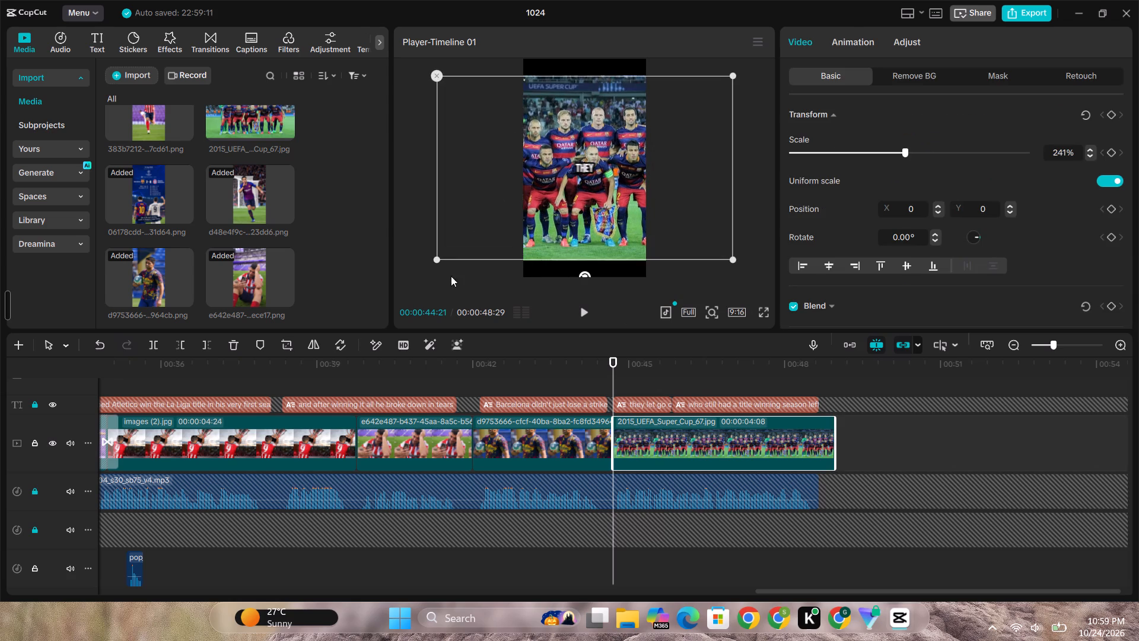
{"action": "left_click_drag", "start_coordinate": [595, 218], "coordinate": [535, 222]}
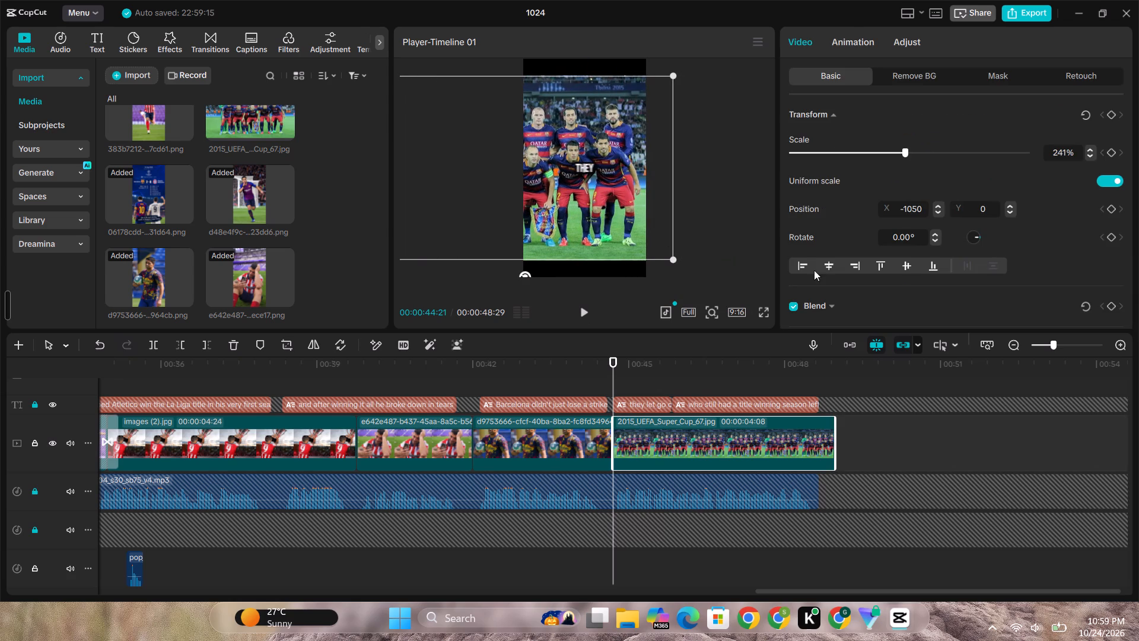
{"action": "left_click", "coordinate": [759, 312]}
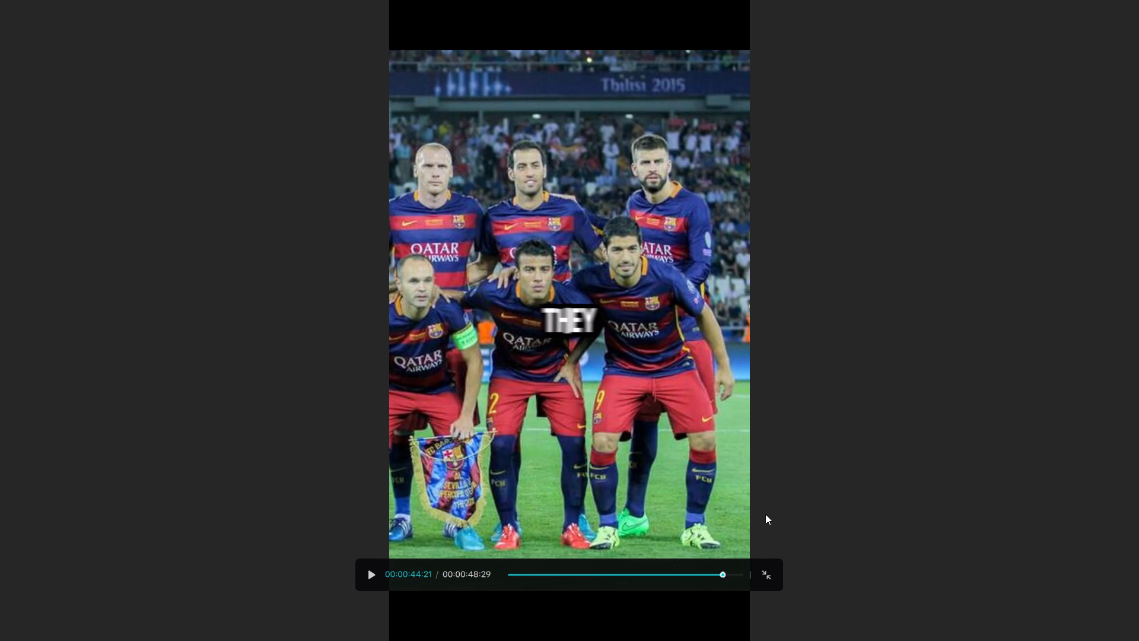
{"action": "left_click", "coordinate": [763, 575]}
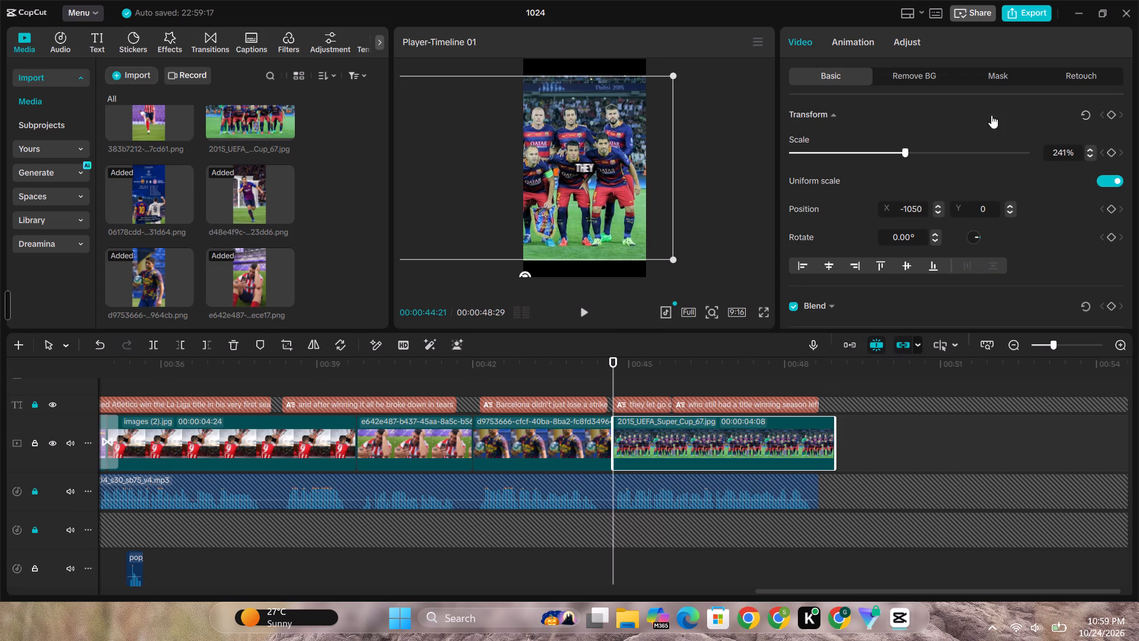
Add scale keyframes to the 2015_UEFA_Super_Cup_67.jpg clip, 241% at 00:00:44:21 and 256% at 00:00:48:29, and play the zoom.
{"action": "left_click", "coordinate": [1114, 151]}
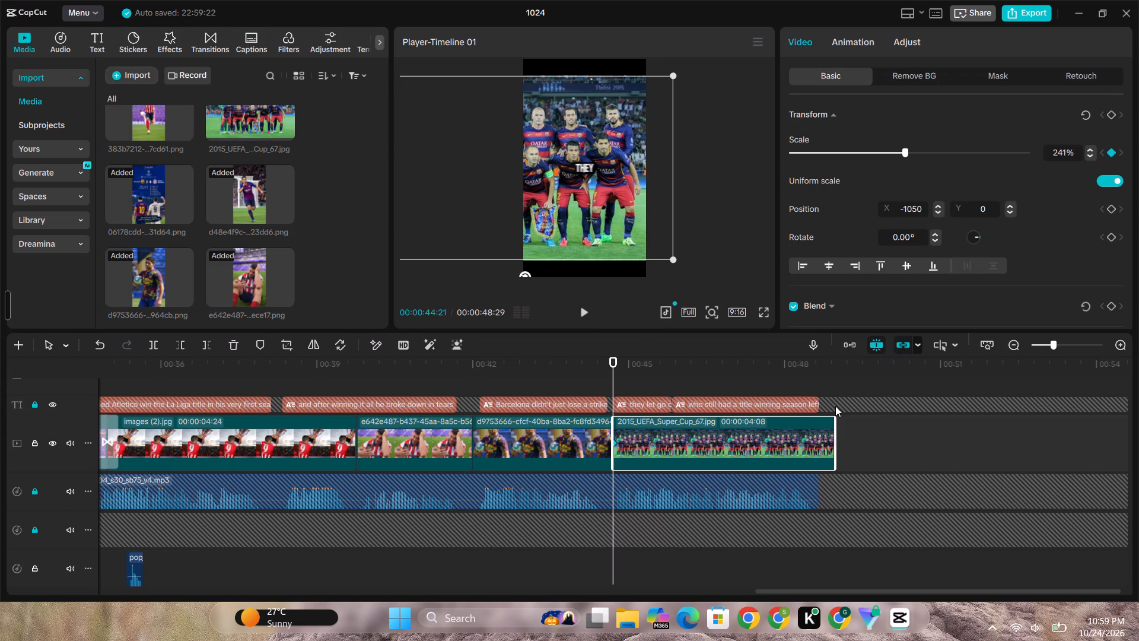
{"action": "left_click", "coordinate": [831, 389]}
{"action": "left_click", "coordinate": [820, 437]}
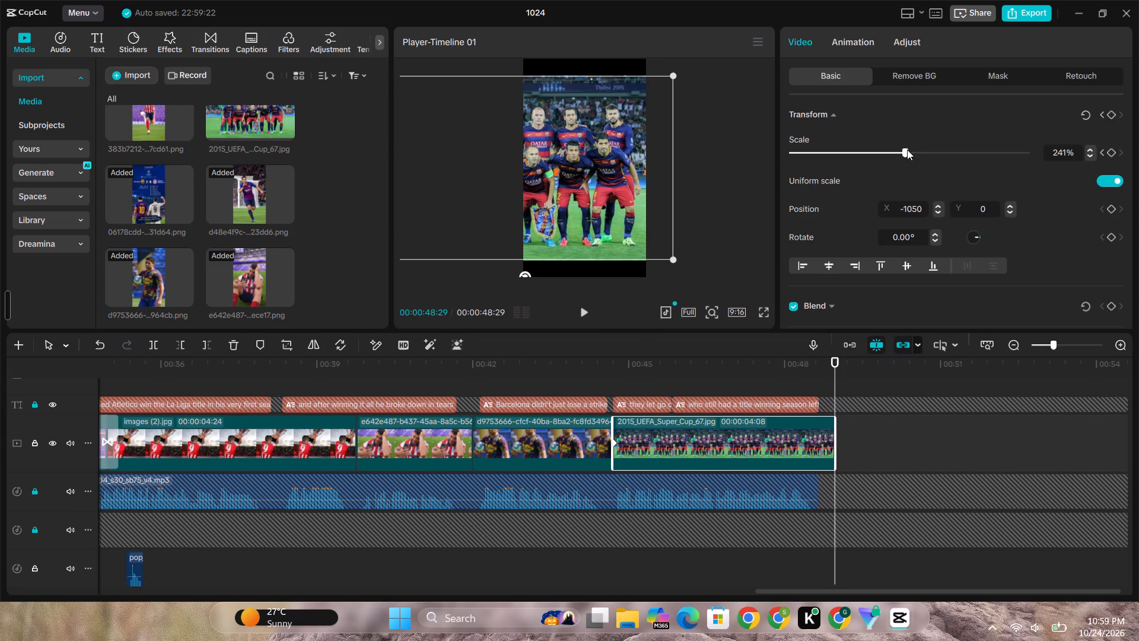
{"action": "left_click_drag", "start_coordinate": [905, 150], "coordinate": [912, 150]}
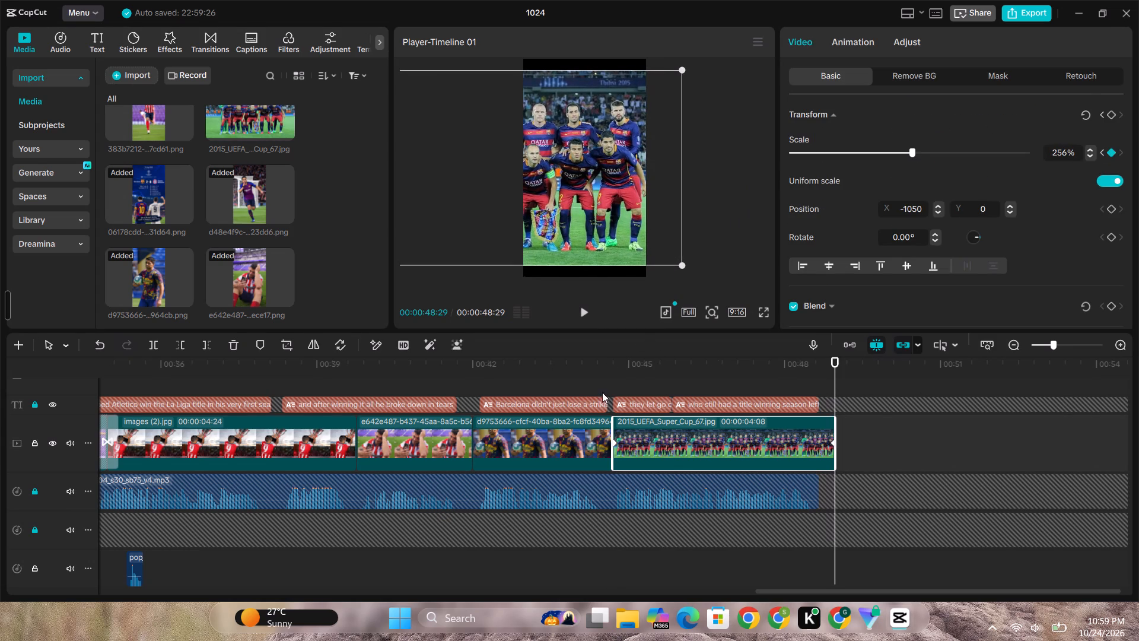
{"action": "left_click", "coordinate": [602, 392]}
{"action": "key", "text": "space"}
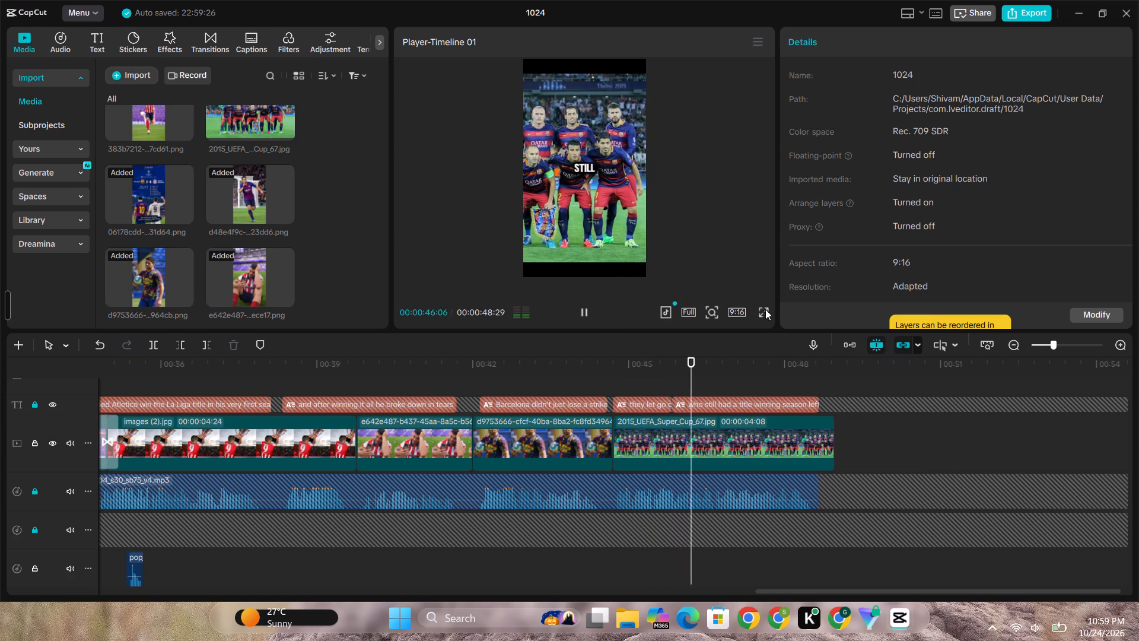
{"action": "left_click", "coordinate": [759, 310]}
{"action": "left_click", "coordinate": [765, 581]}
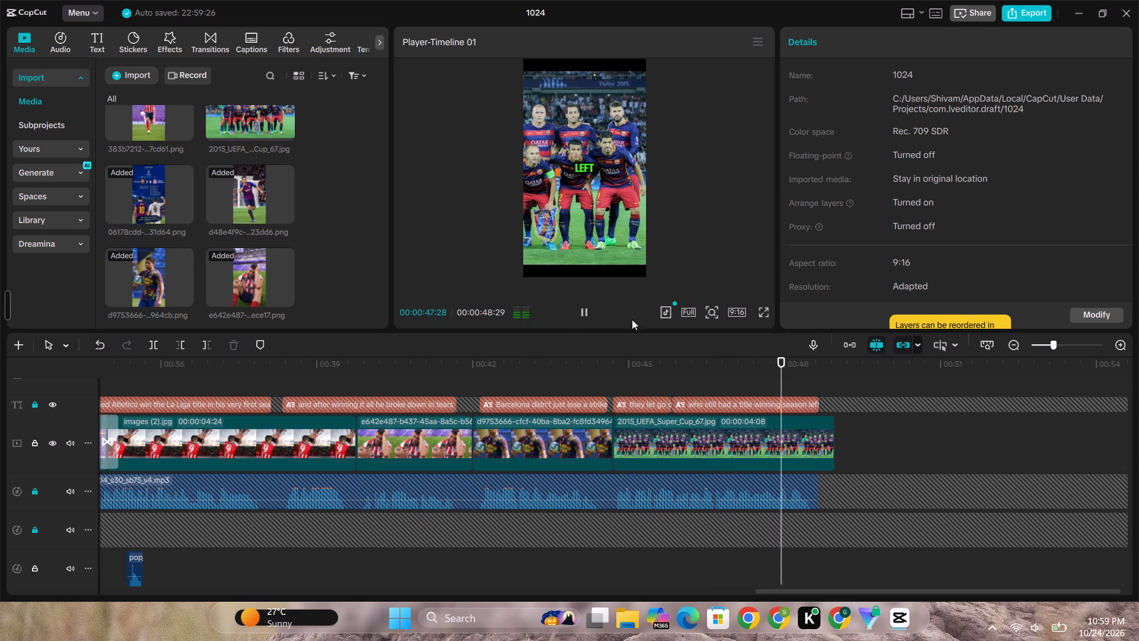
{"action": "left_click", "coordinate": [586, 316]}
Replay the end of the d9753666 clip and check its framing in full screen.
{"action": "left_click", "coordinate": [581, 376]}
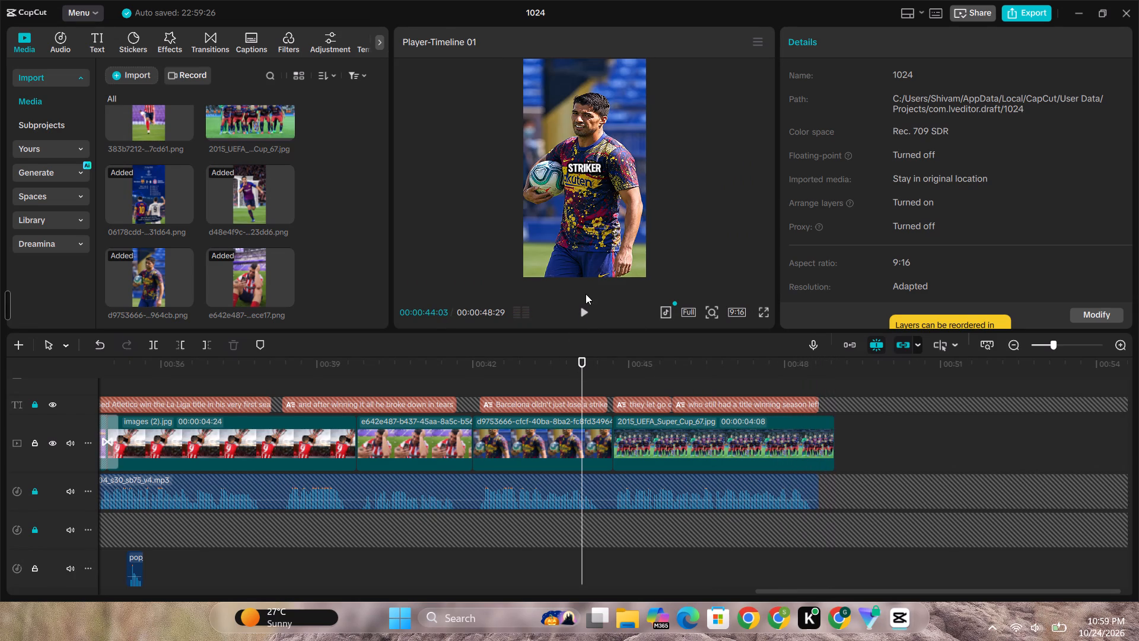
{"action": "left_click", "coordinate": [586, 294]}
{"action": "left_click", "coordinate": [584, 299]}
{"action": "left_click", "coordinate": [584, 301]}
{"action": "double_click", "coordinate": [586, 307]}
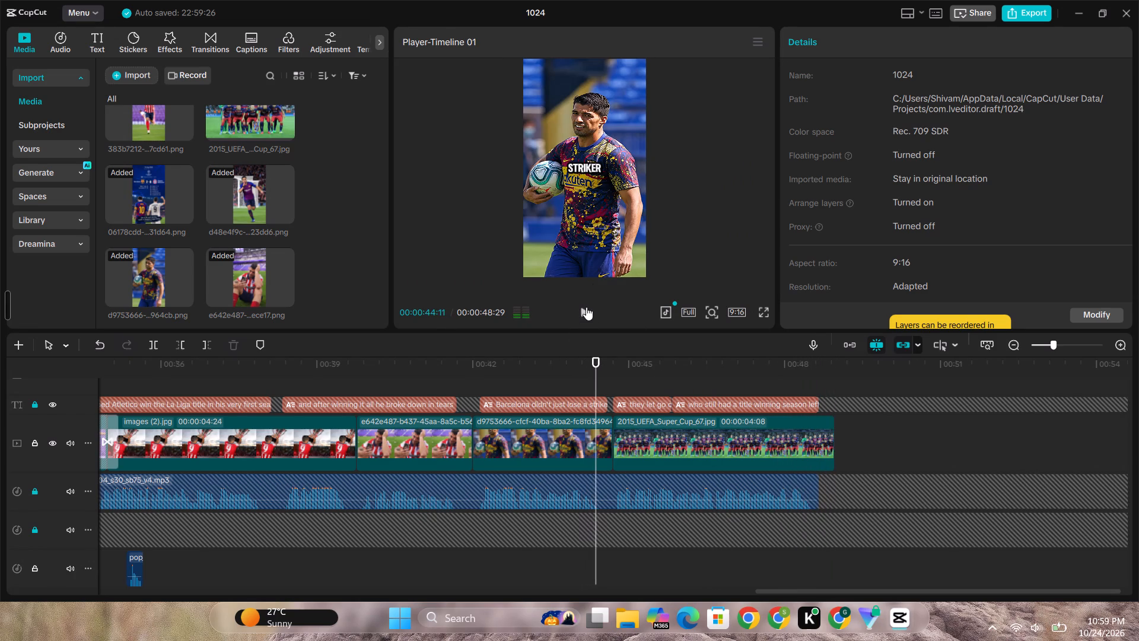
{"action": "left_click", "coordinate": [761, 308]}
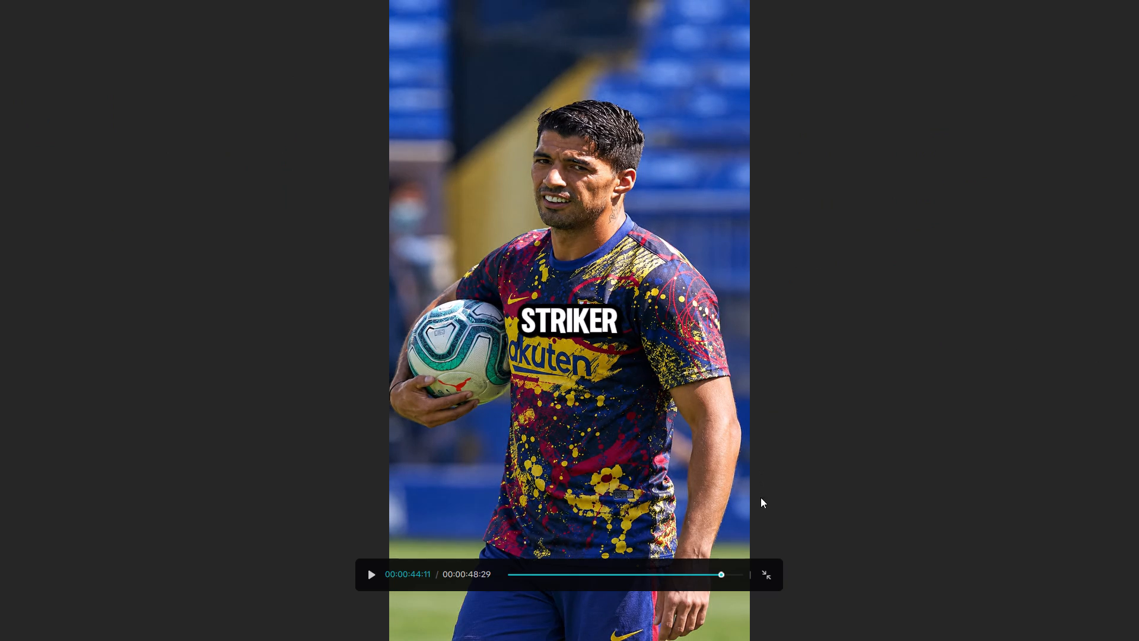
{"action": "left_click", "coordinate": [763, 570]}
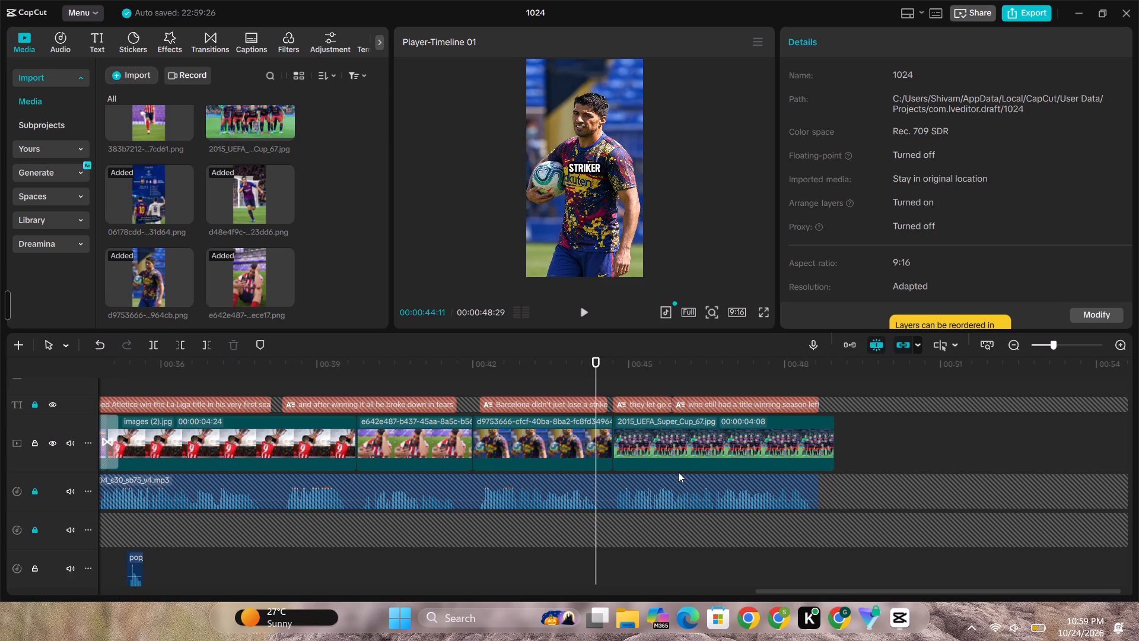
Add scale keyframes to the d9753666 clip, 100% at 00:00:42:00 and 108% at 00:00:44:18, and play the zoom.
{"action": "left_click", "coordinate": [473, 391]}
{"action": "left_click", "coordinate": [501, 455]}
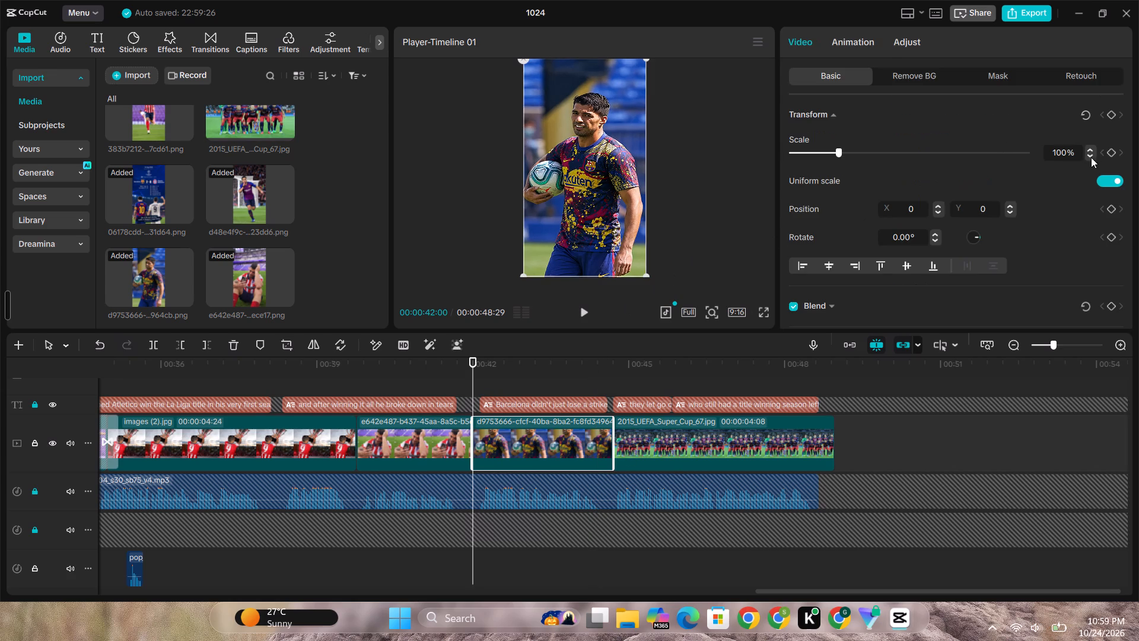
{"action": "left_click", "coordinate": [1111, 153]}
{"action": "left_click", "coordinate": [610, 389]}
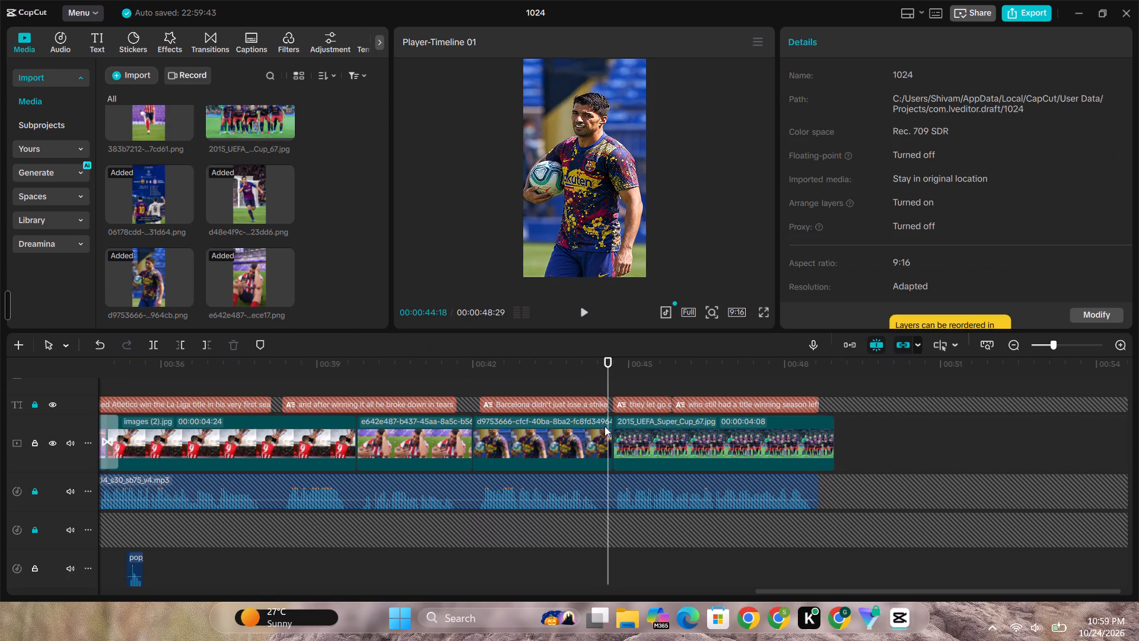
{"action": "left_click", "coordinate": [605, 426]}
{"action": "left_click", "coordinate": [837, 152]}
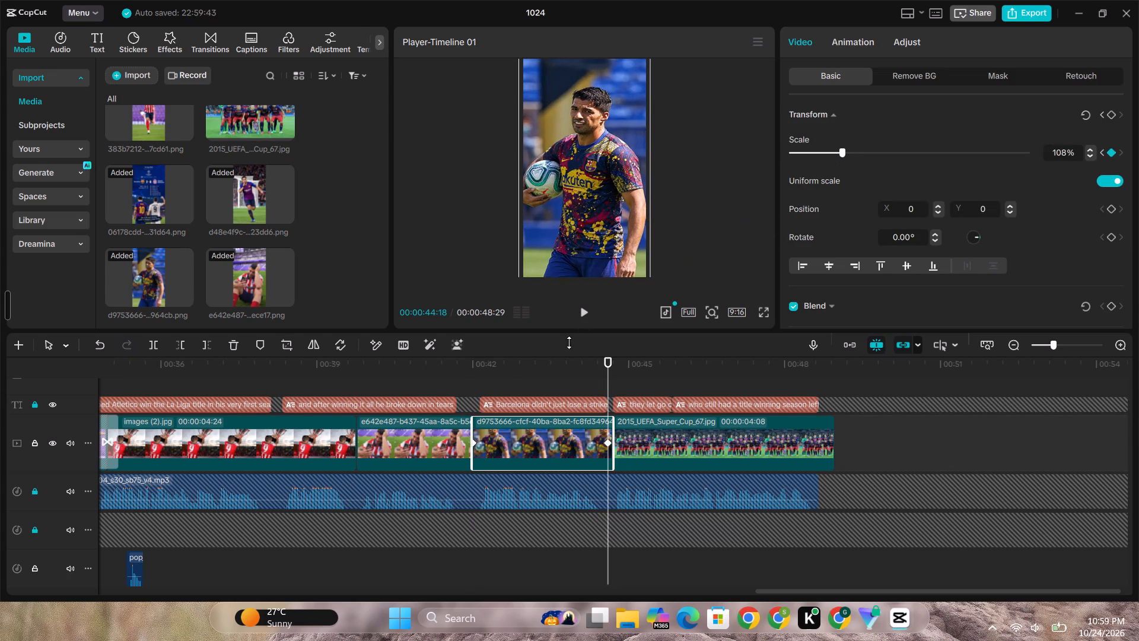
{"action": "left_click", "coordinate": [459, 381]}
{"action": "key", "text": "space"}
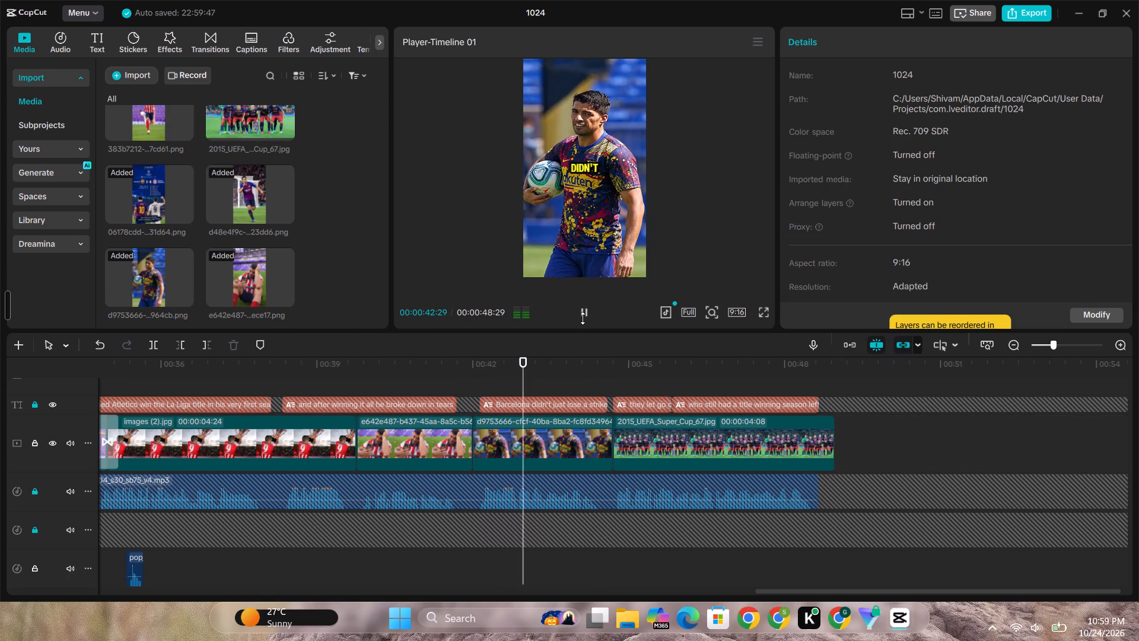
{"action": "left_click", "coordinate": [584, 312]}
{"action": "left_click", "coordinate": [447, 550]}
{"action": "left_click", "coordinate": [449, 554]}
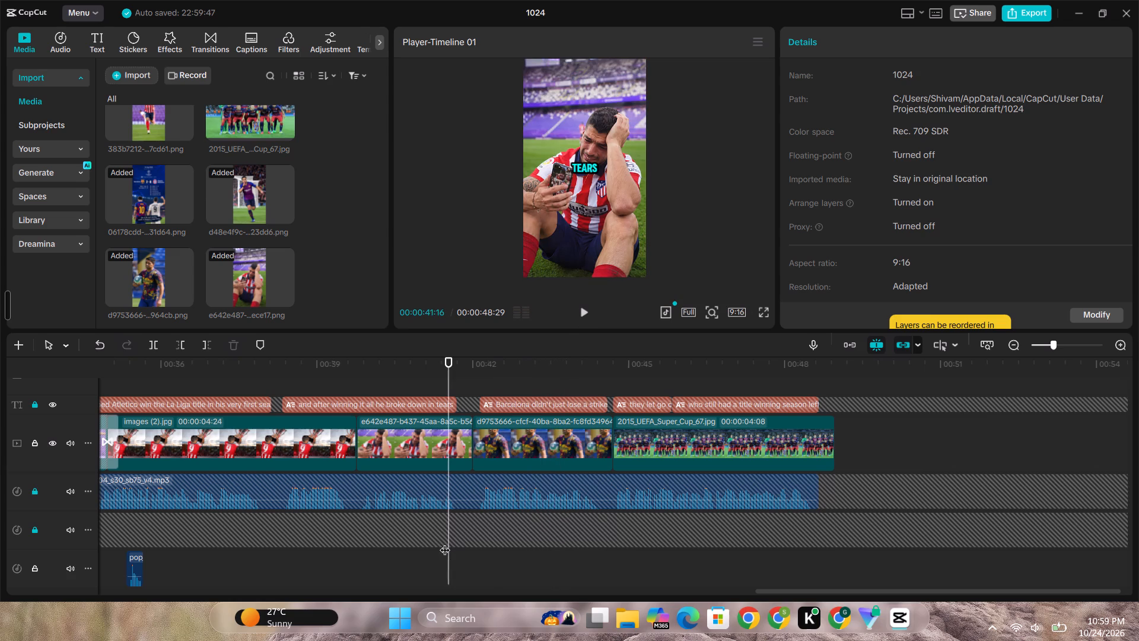
Add a Slide Left transition between the e642e487 and d9753666 clips and set its duration to 0.7 s.
{"action": "left_click_drag", "start_coordinate": [781, 588], "coordinate": [552, 584]}
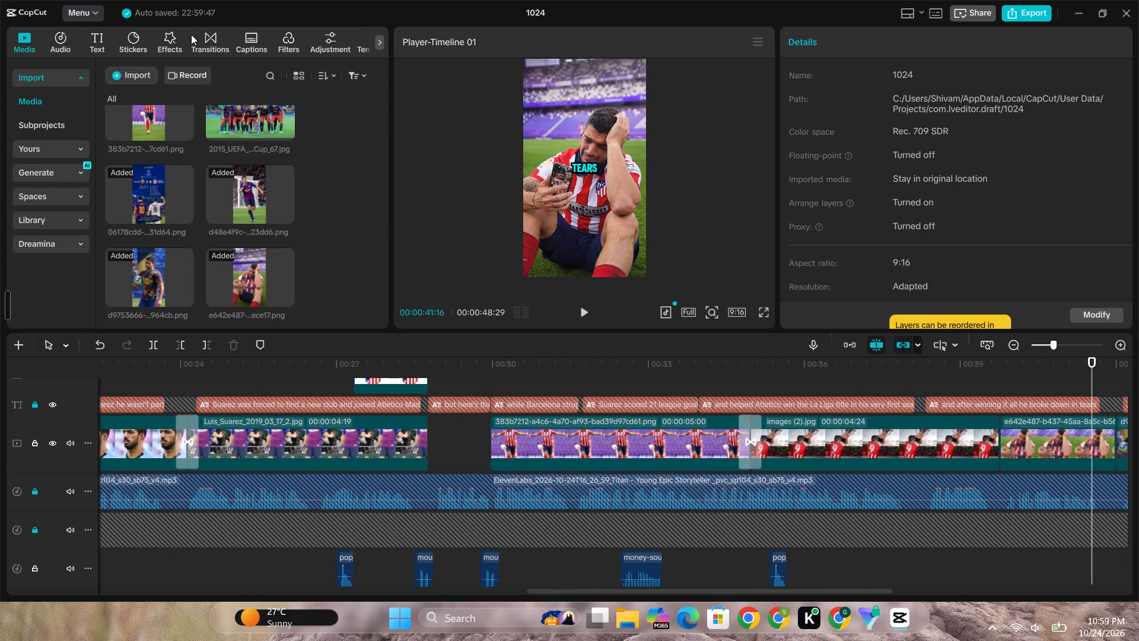
{"action": "left_click", "coordinate": [212, 35]}
{"action": "left_click_drag", "start_coordinate": [704, 591], "coordinate": [795, 583]}
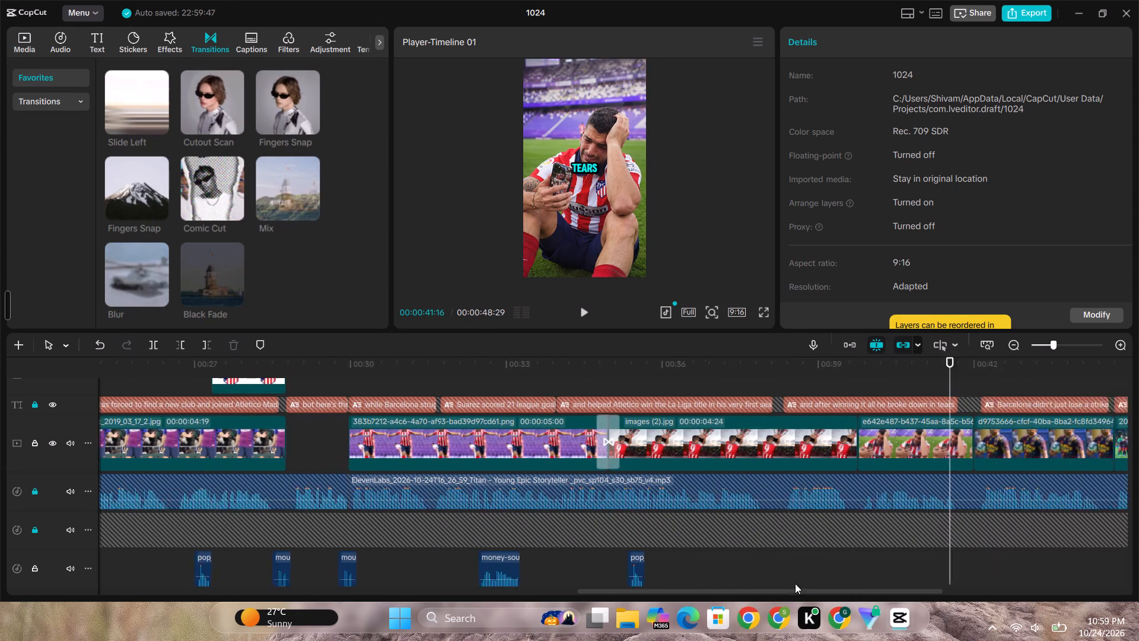
{"action": "left_click_drag", "start_coordinate": [795, 583], "coordinate": [864, 583]}
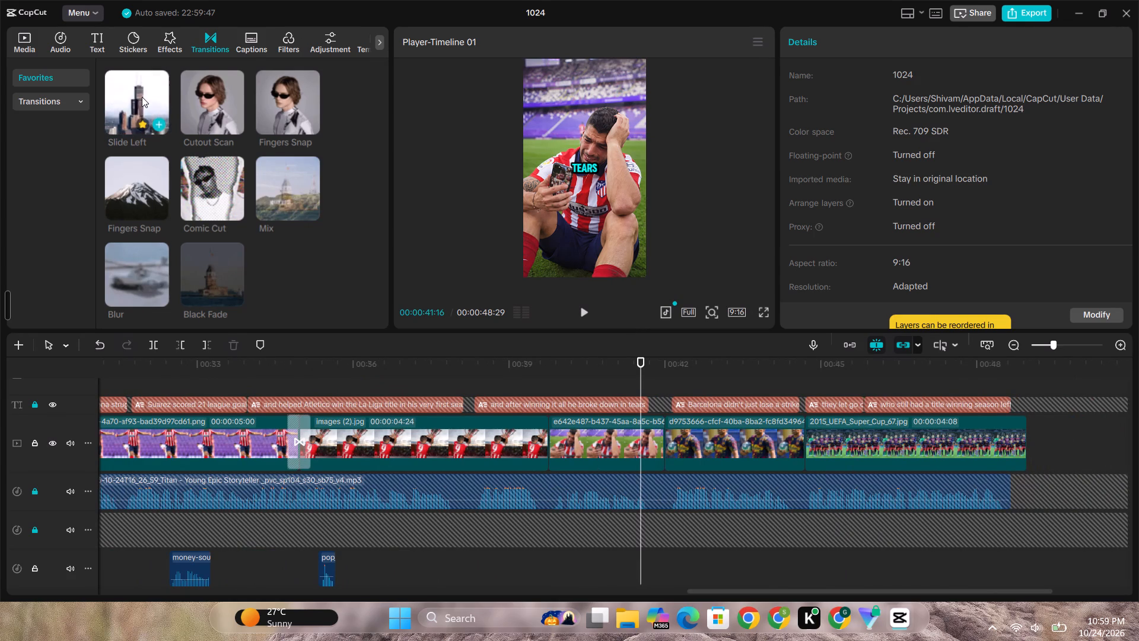
{"action": "scroll", "coordinate": [159, 145], "scroll_direction": "up", "scroll_amount": 2}
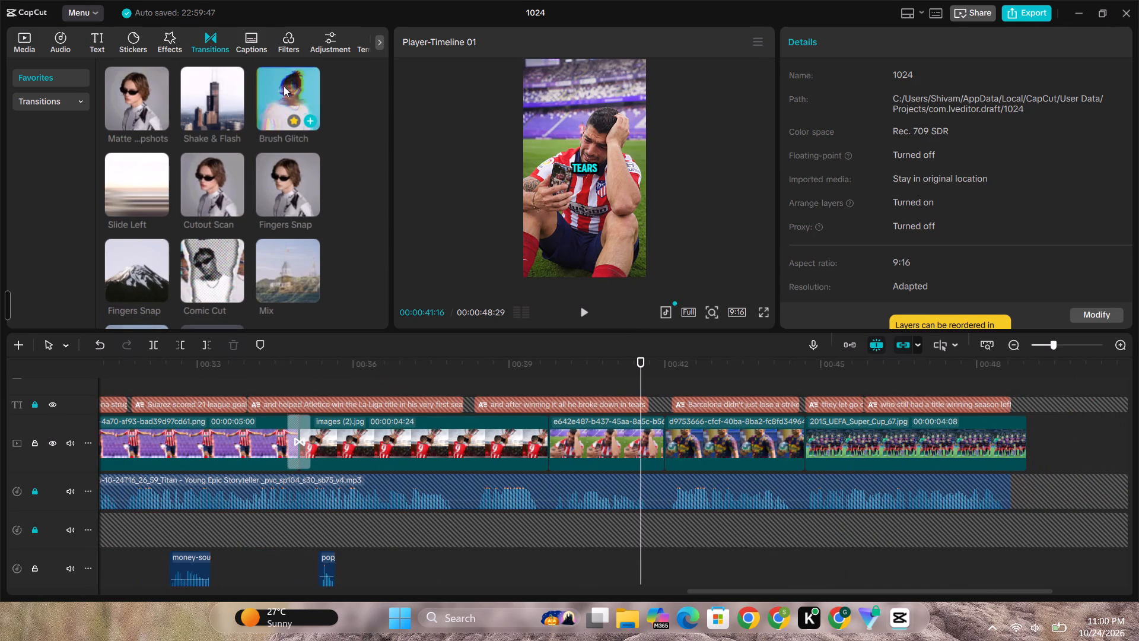
{"action": "left_click_drag", "start_coordinate": [146, 182], "coordinate": [641, 454]}
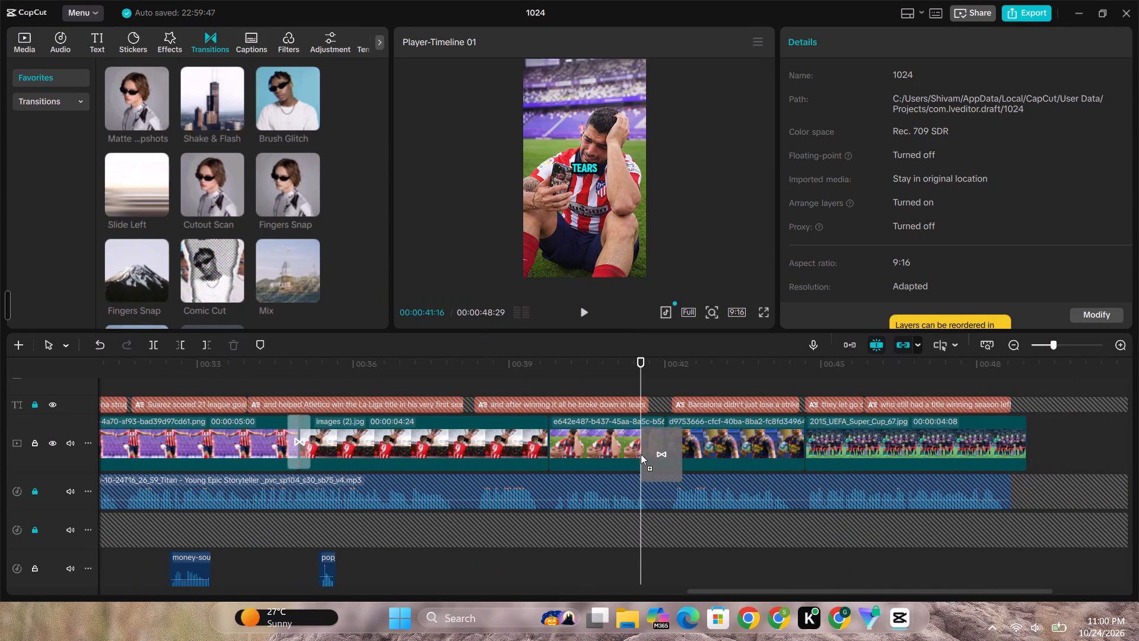
{"action": "left_click_drag", "start_coordinate": [641, 454], "coordinate": [636, 453]}
{"action": "left_click", "coordinate": [668, 421]}
{"action": "left_click_drag", "start_coordinate": [641, 438], "coordinate": [648, 439]}
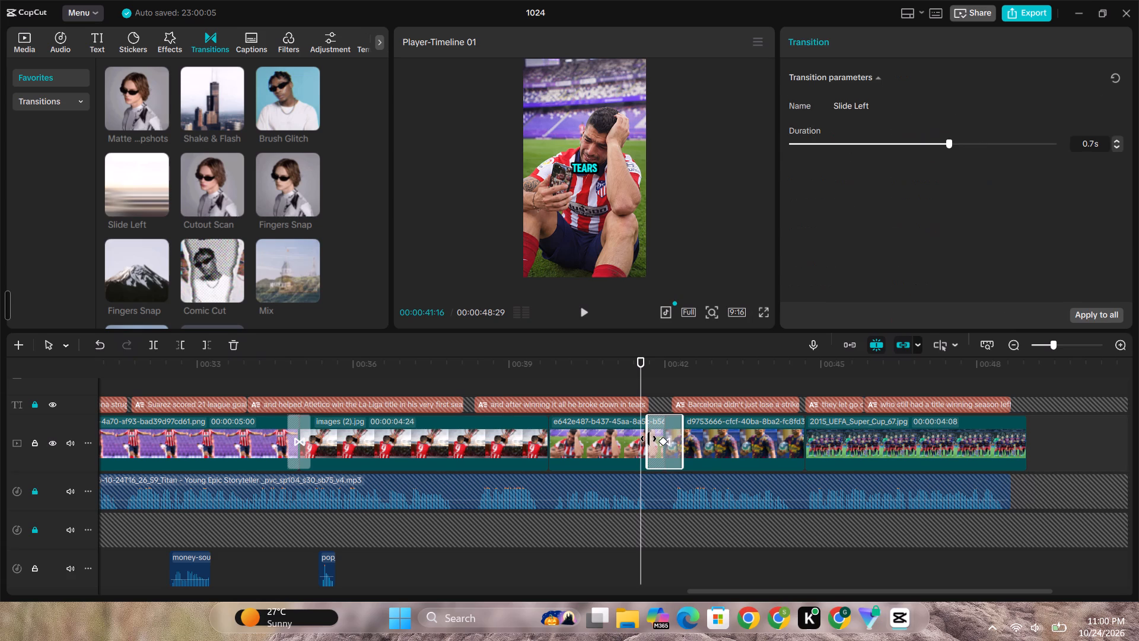
{"action": "left_click_drag", "start_coordinate": [648, 439], "coordinate": [647, 439]}
Place whoosh.mp3 on the sound effects track beneath the Slide Left transition before the d9753666 clip and play it.
{"action": "left_click", "coordinate": [26, 36]}
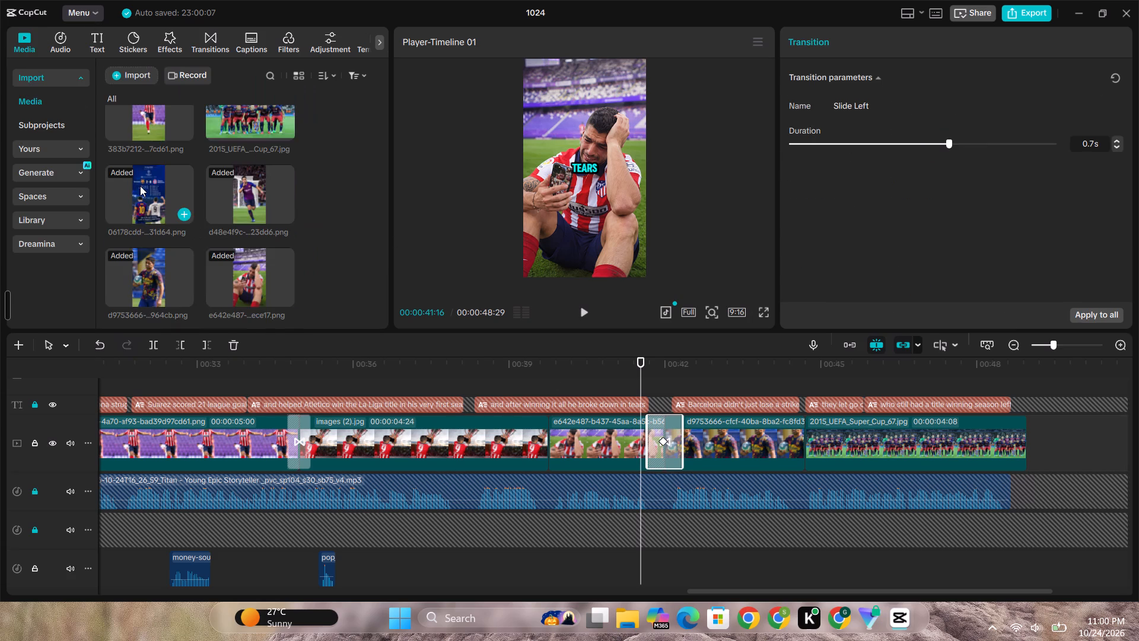
{"action": "scroll", "coordinate": [140, 186], "scroll_direction": "up", "scroll_amount": 8}
{"action": "left_click_drag", "start_coordinate": [231, 134], "coordinate": [646, 535]}
{"action": "left_click", "coordinate": [668, 577]}
{"action": "left_click", "coordinate": [613, 573]}
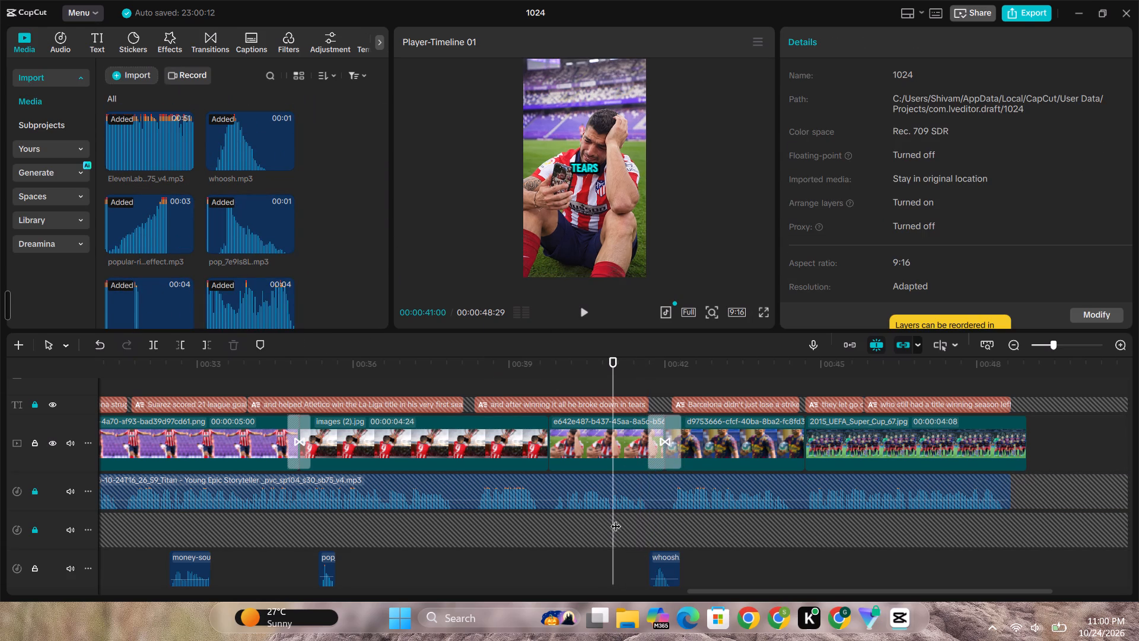
{"action": "key", "text": "space"}
{"action": "left_click", "coordinate": [578, 309]}
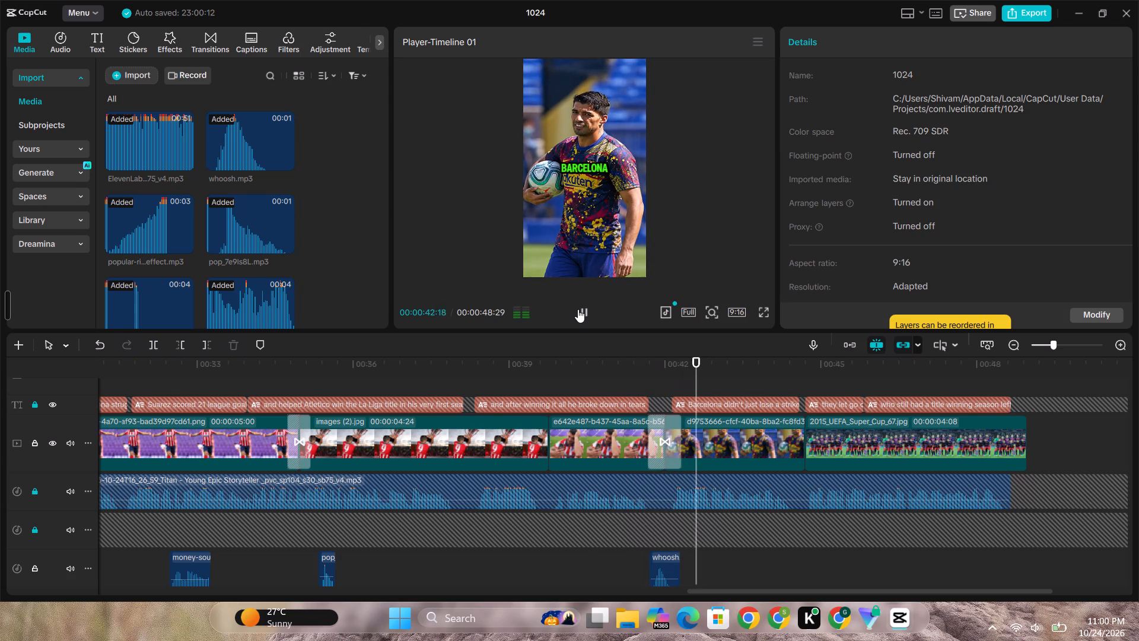
Play the closing section of the short, then review the opening up to 00:00:09:17.
{"action": "left_click", "coordinate": [543, 561]}
{"action": "key", "text": "space"}
{"action": "left_click", "coordinate": [473, 559]}
{"action": "key", "text": "space"}
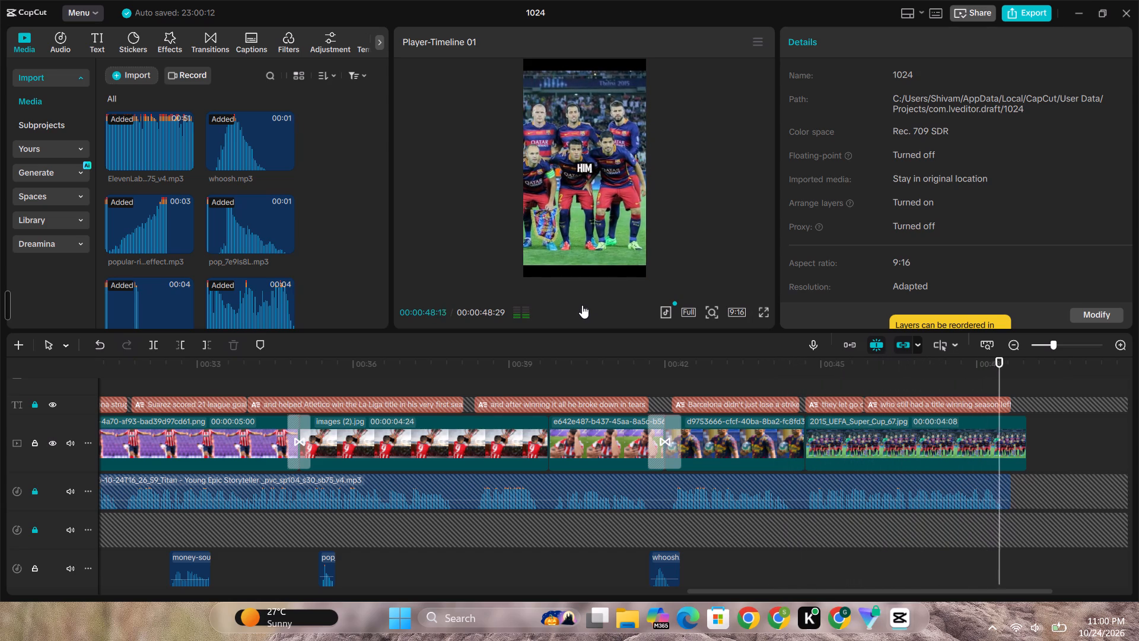
{"action": "left_click", "coordinate": [582, 305]}
{"action": "double_click", "coordinate": [582, 305]}
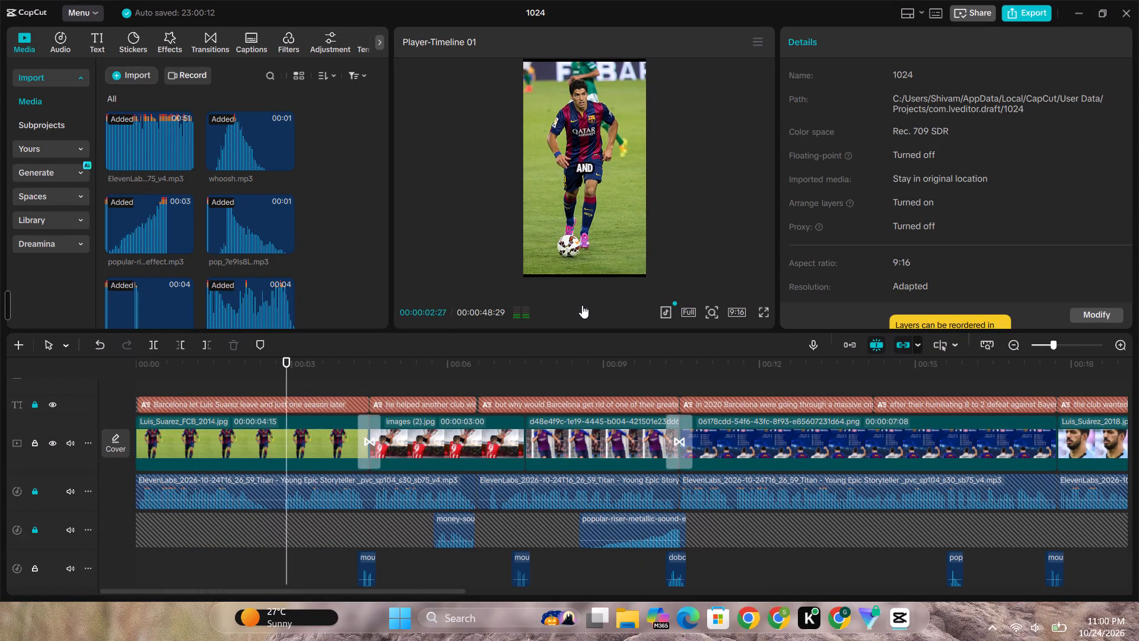
{"action": "left_click", "coordinate": [582, 305]}
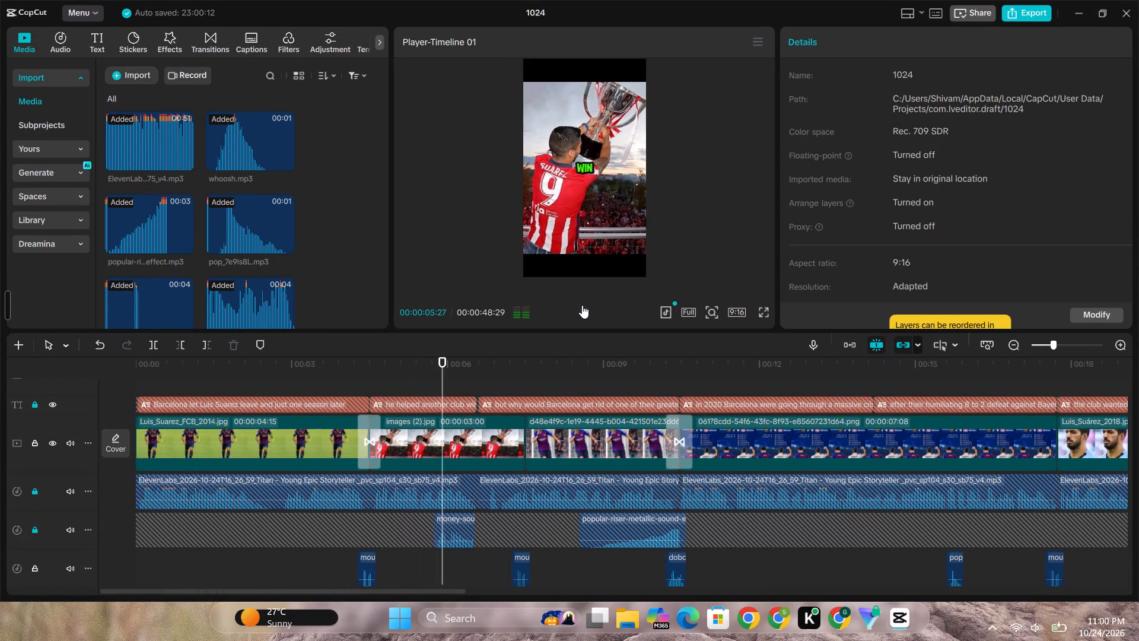
{"action": "left_click", "coordinate": [582, 305]}
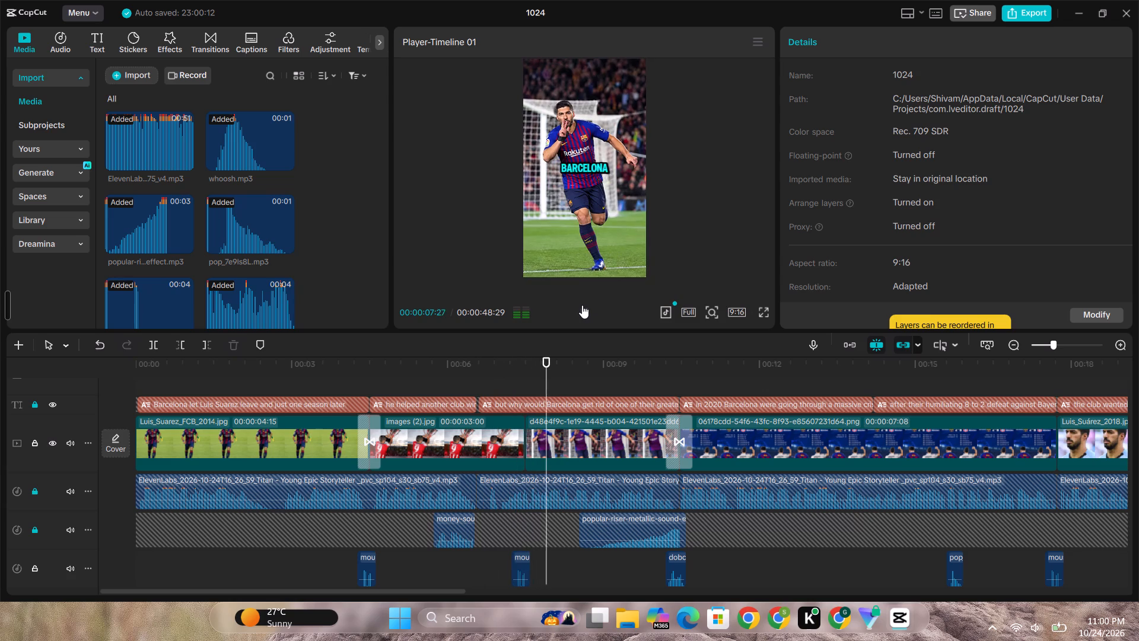
{"action": "left_click", "coordinate": [582, 305]}
{"action": "left_click", "coordinate": [583, 305]}
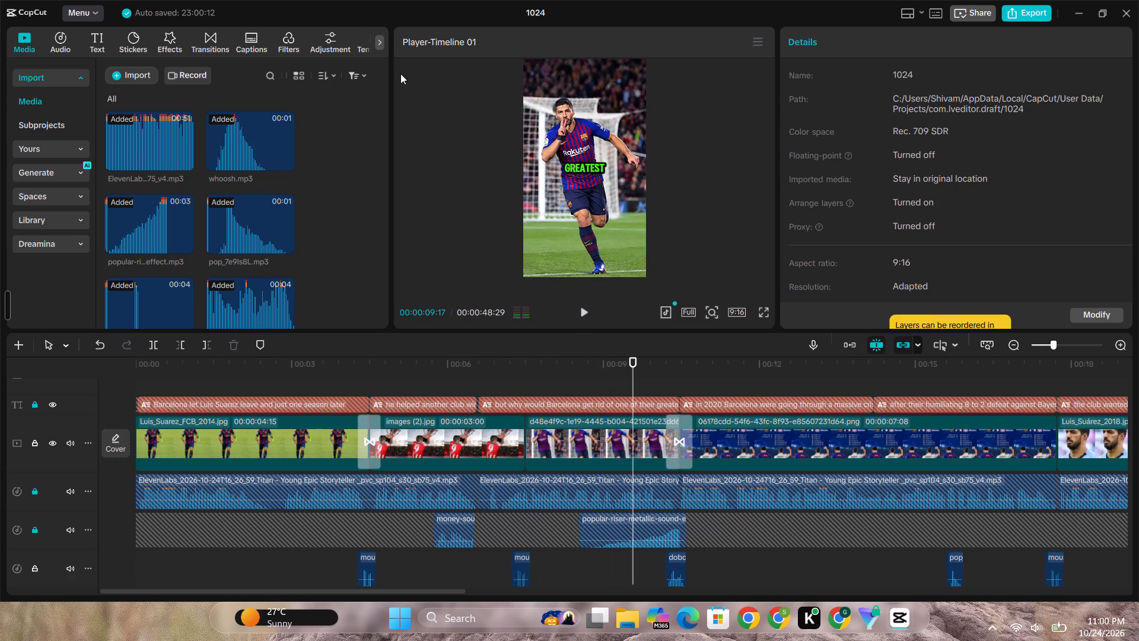
Place alexgrohl-storytelling-546220.mp3 on a new audio track from the start of the timeline and lower its volume to -17.5 dB.
{"action": "left_click", "coordinate": [199, 30]}
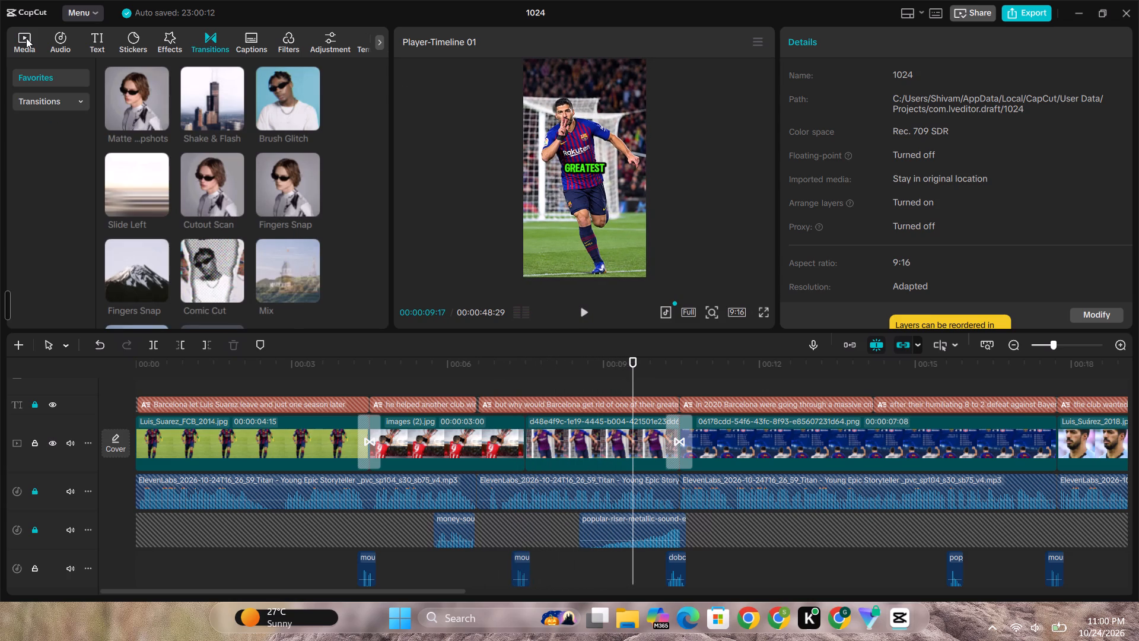
{"action": "left_click", "coordinate": [26, 38]}
{"action": "scroll", "coordinate": [196, 174], "scroll_direction": "down", "scroll_amount": 2}
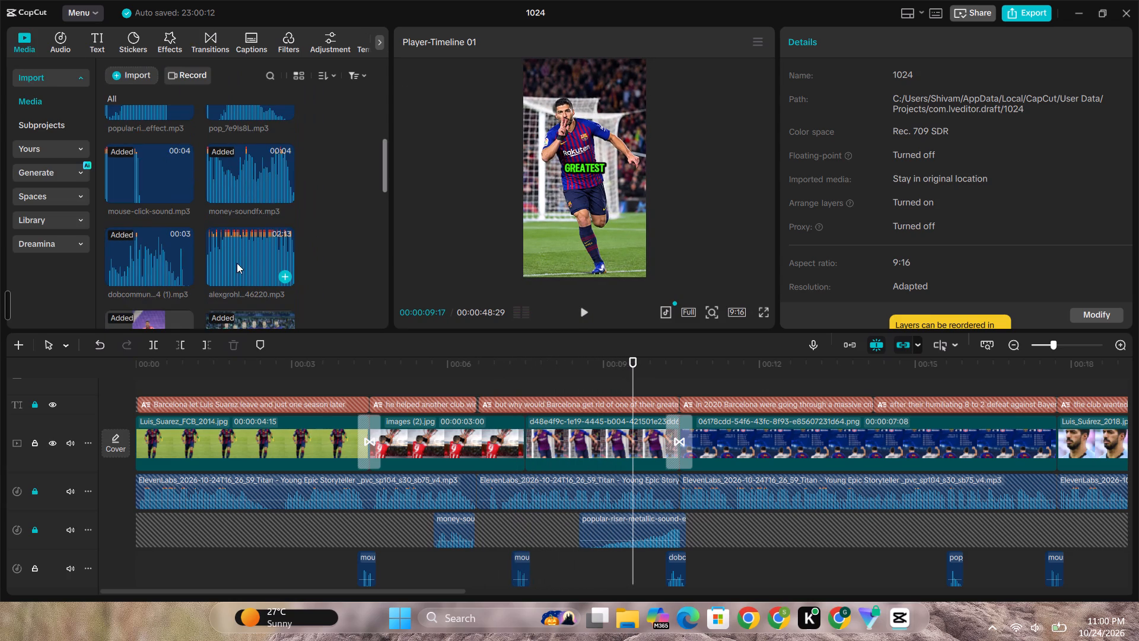
{"action": "left_click_drag", "start_coordinate": [237, 260], "coordinate": [139, 593]}
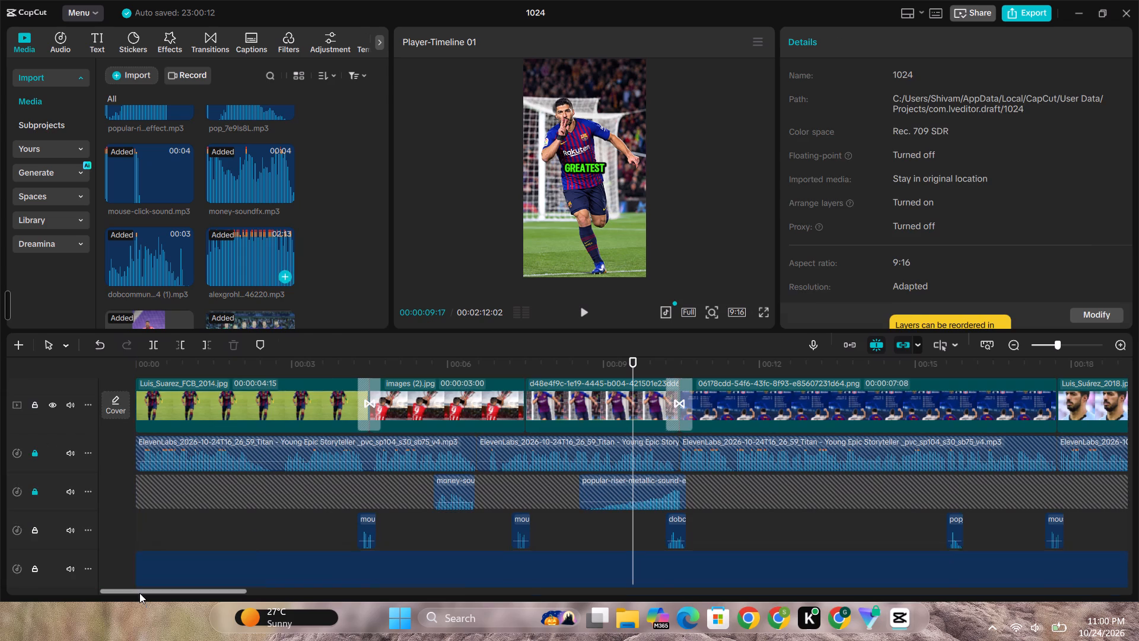
{"action": "scroll", "coordinate": [188, 484], "scroll_direction": "down", "scroll_amount": 2}
{"action": "left_click_drag", "start_coordinate": [342, 542], "coordinate": [346, 545]}
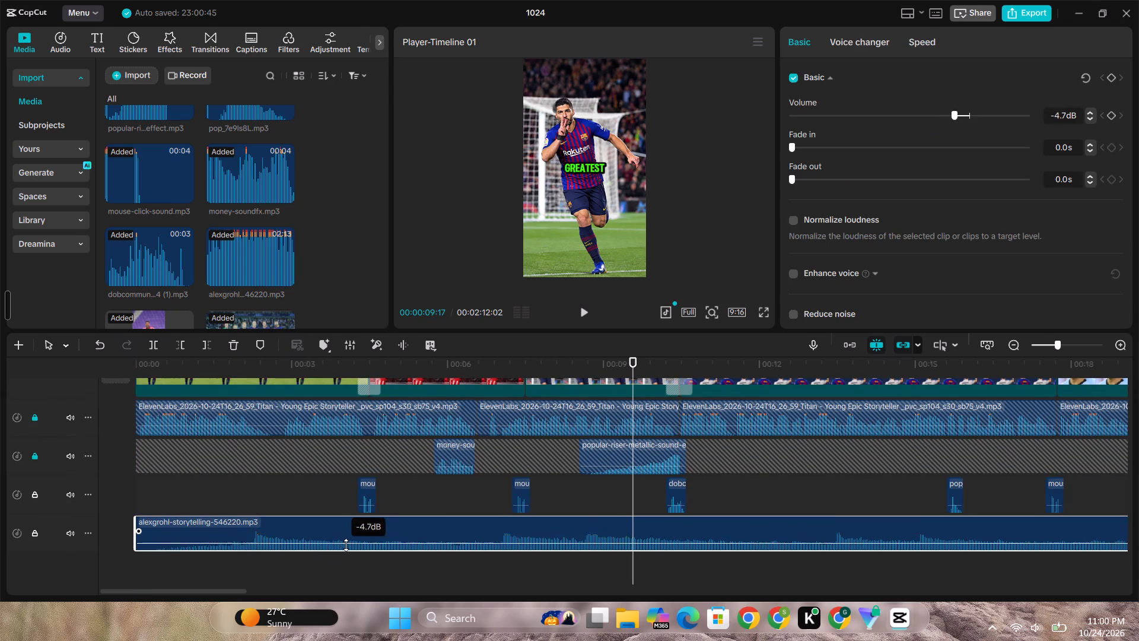
{"action": "left_click_drag", "start_coordinate": [346, 545], "coordinate": [347, 547]}
Trim the end of the alexgrohl-storytelling-546220.mp3 music clip back to about 00:00:32:20, beneath the money sound effect.
{"action": "left_click_drag", "start_coordinate": [219, 592], "coordinate": [224, 592]}
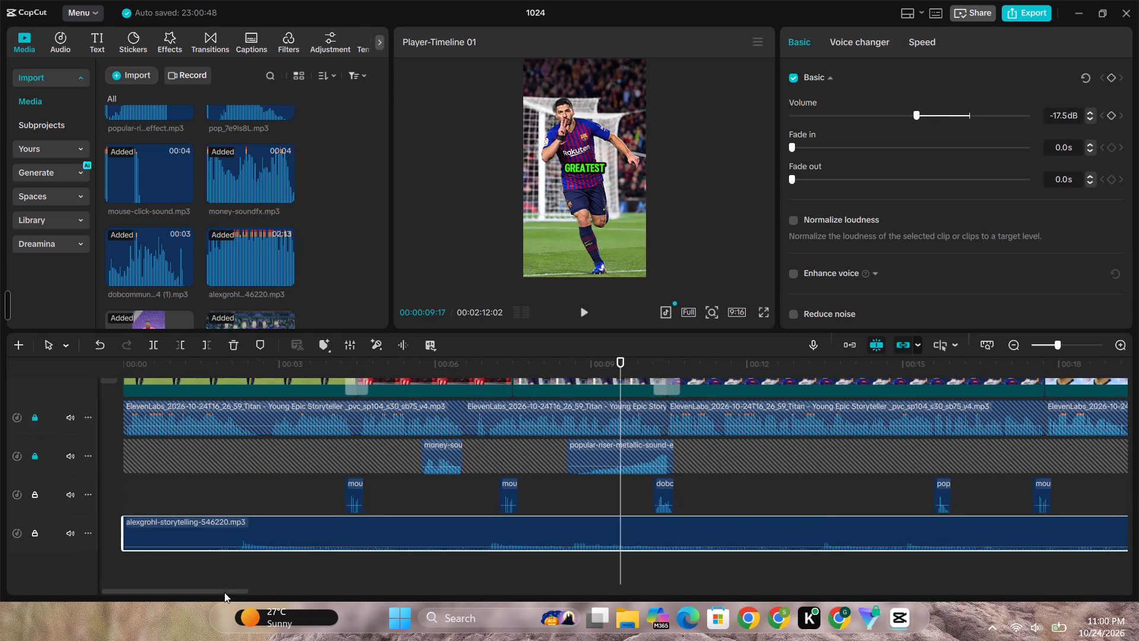
{"action": "left_click_drag", "start_coordinate": [224, 592], "coordinate": [1138, 575]}
{"action": "left_click_drag", "start_coordinate": [820, 526], "coordinate": [0, 556]}
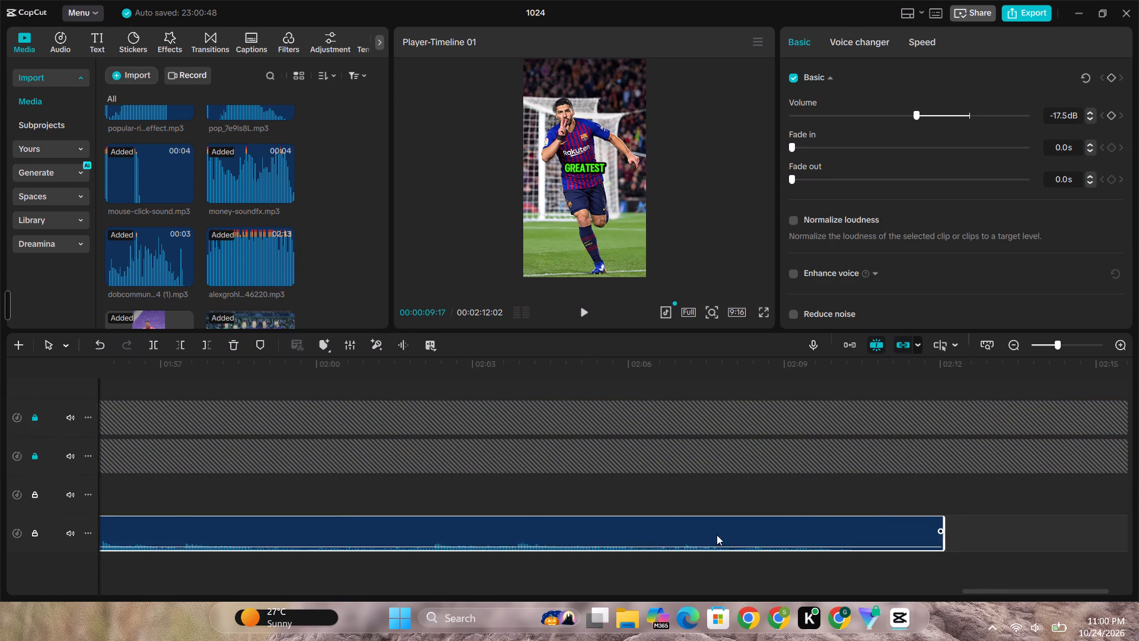
{"action": "left_click_drag", "start_coordinate": [945, 521], "coordinate": [0, 535]}
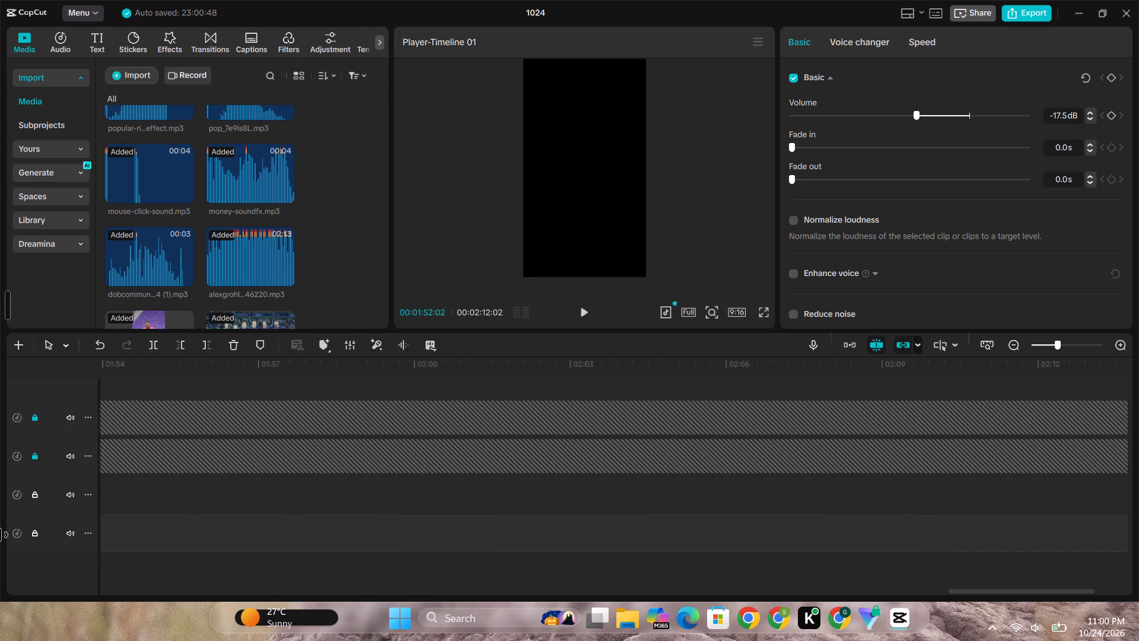
{"action": "left_click_drag", "start_coordinate": [0, 535], "coordinate": [3, 537]}
{"action": "double_click", "coordinate": [3, 537]}
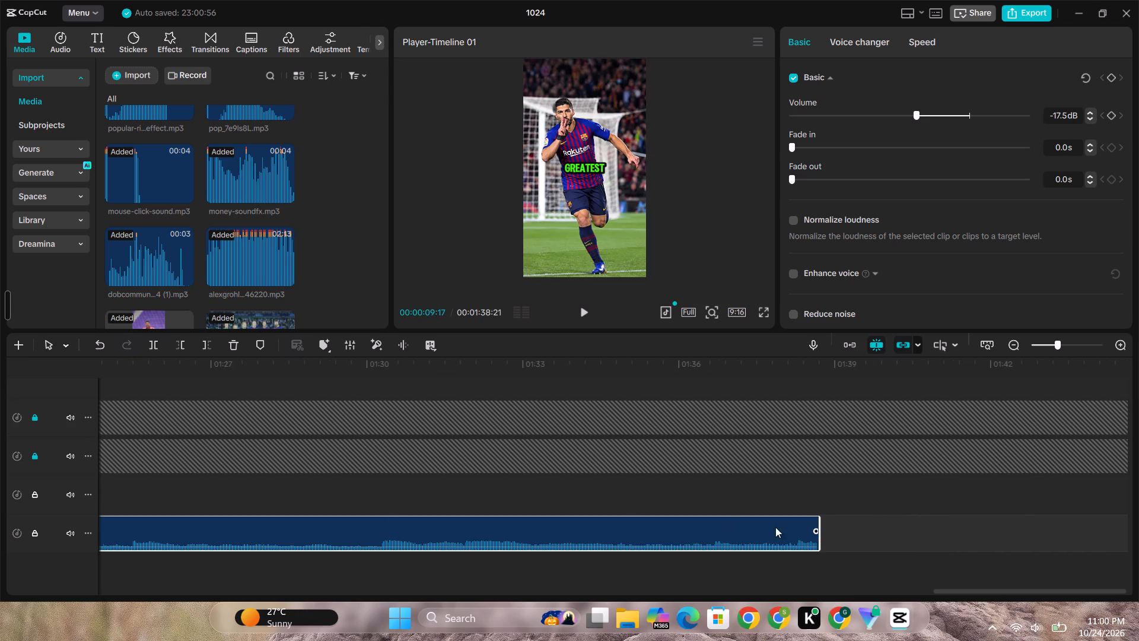
{"action": "left_click_drag", "start_coordinate": [820, 518], "coordinate": [96, 525]}
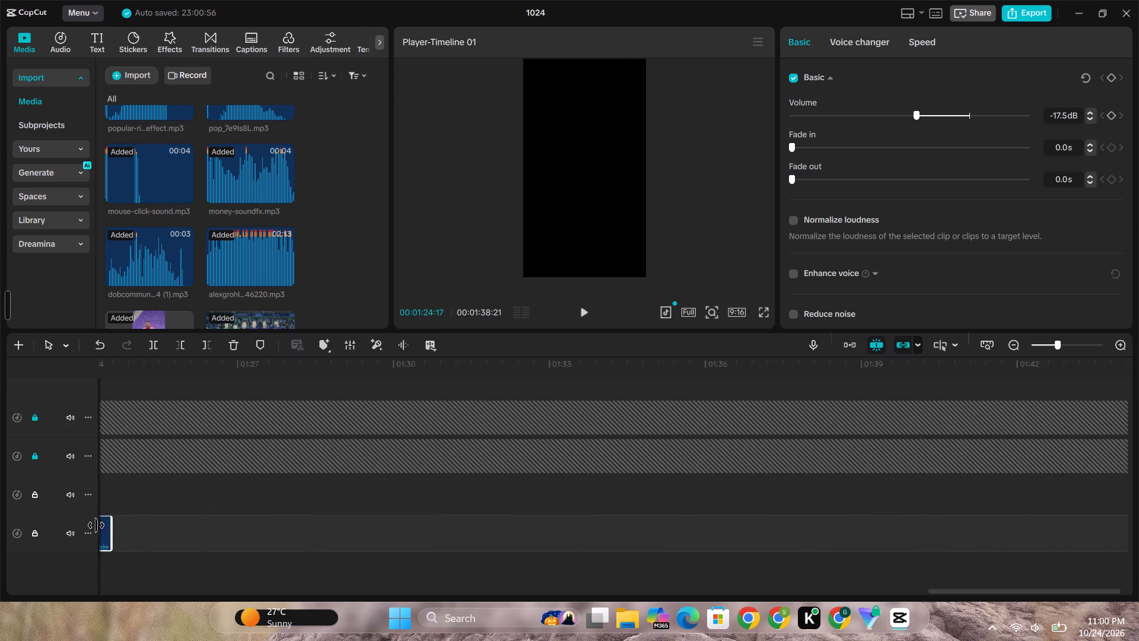
{"action": "left_click_drag", "start_coordinate": [96, 525], "coordinate": [83, 529]}
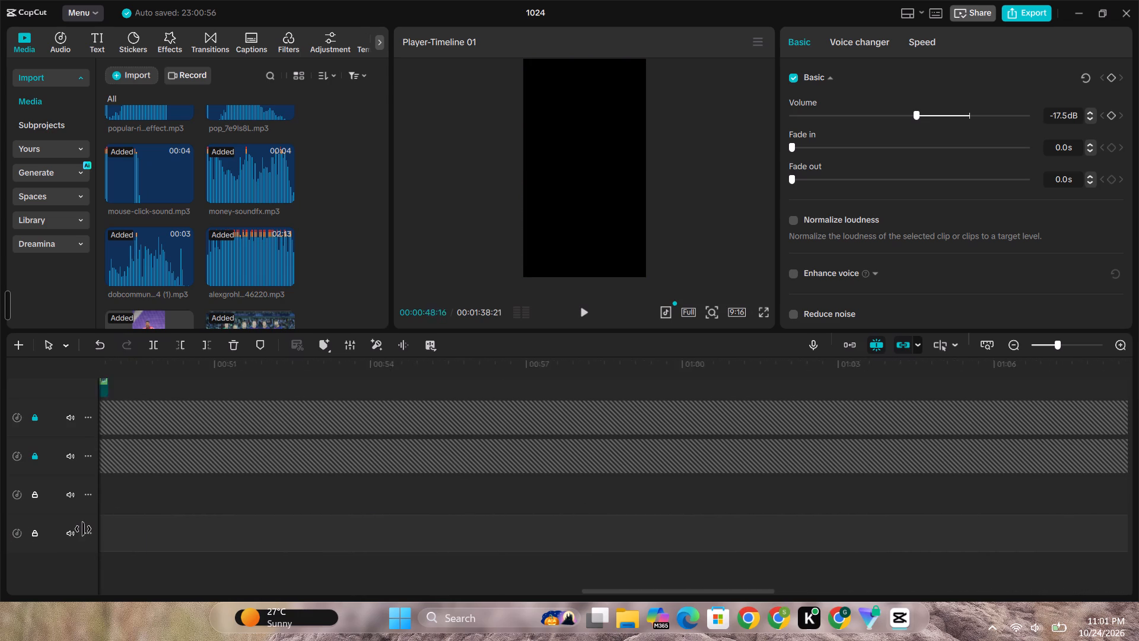
{"action": "left_click_drag", "start_coordinate": [83, 529], "coordinate": [267, 540]}
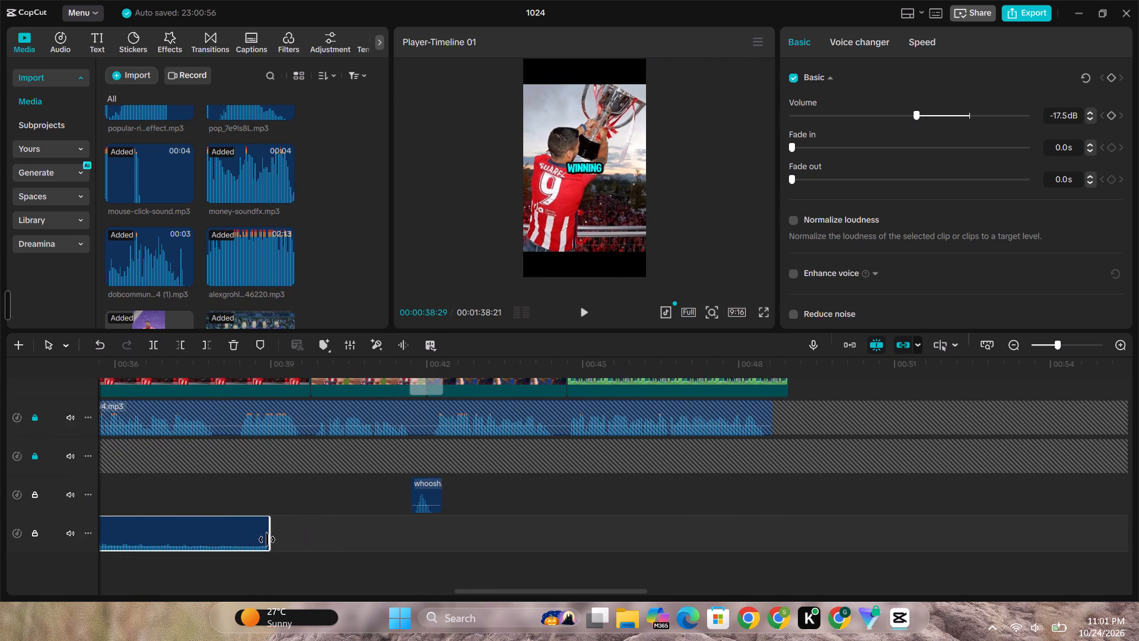
{"action": "left_click_drag", "start_coordinate": [267, 540], "coordinate": [387, 535]}
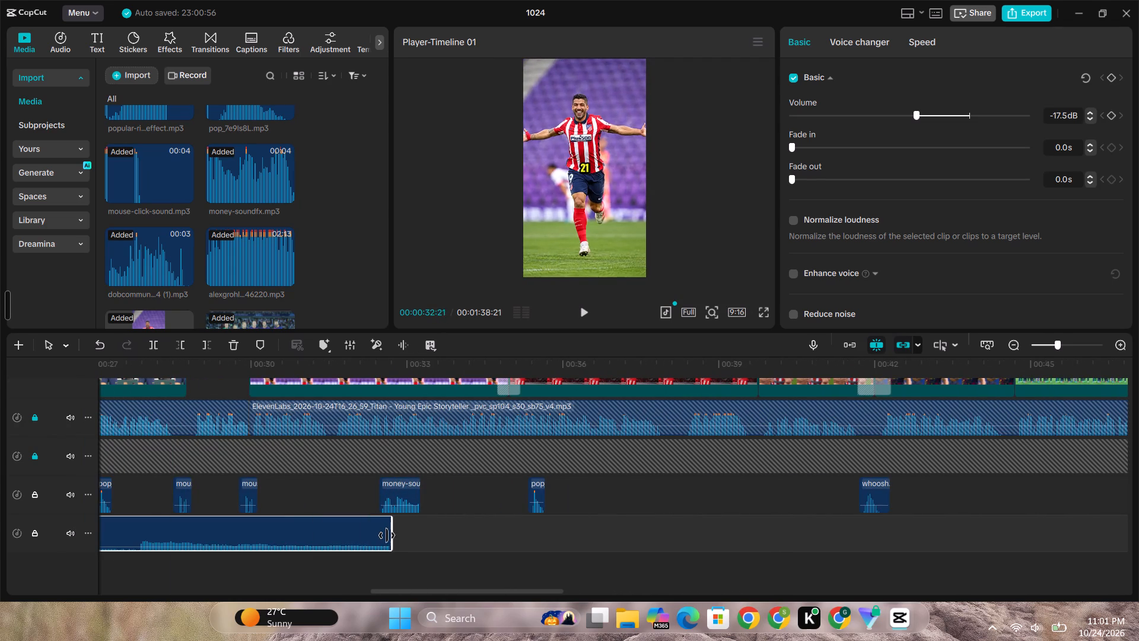
{"action": "left_click_drag", "start_coordinate": [387, 535], "coordinate": [386, 535]}
Append a copy of the music clip directly after the original, with about 7 s cut from its start, and play the join.
{"action": "left_click", "coordinate": [345, 529]}
{"action": "key", "text": "ctrl+c"}
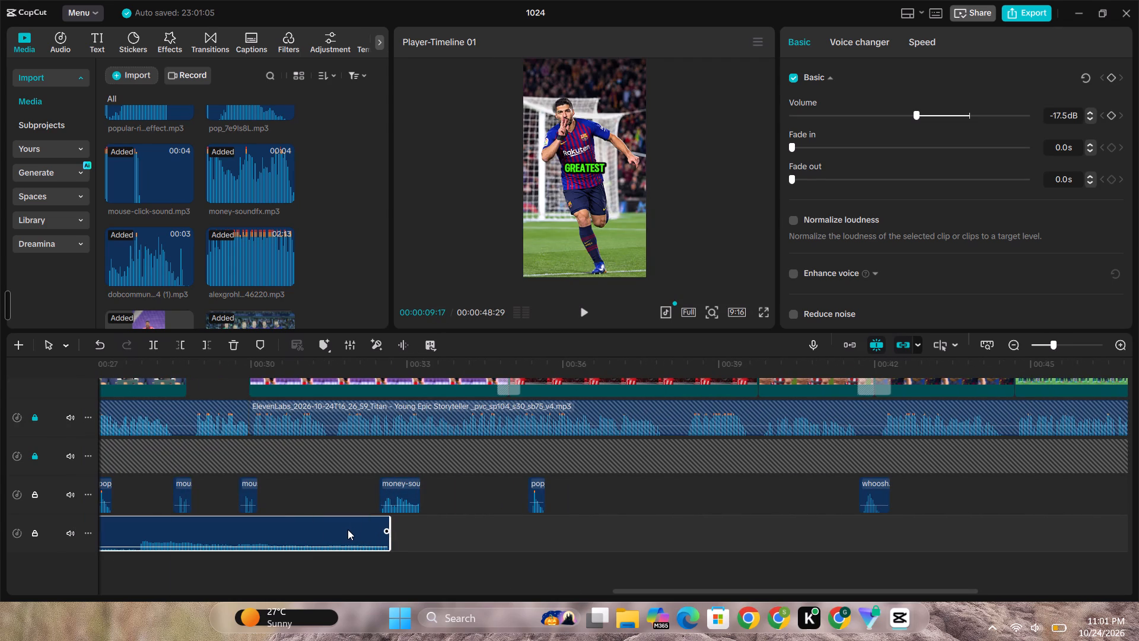
{"action": "left_click", "coordinate": [393, 557]}
{"action": "key", "text": "ctrl+v"}
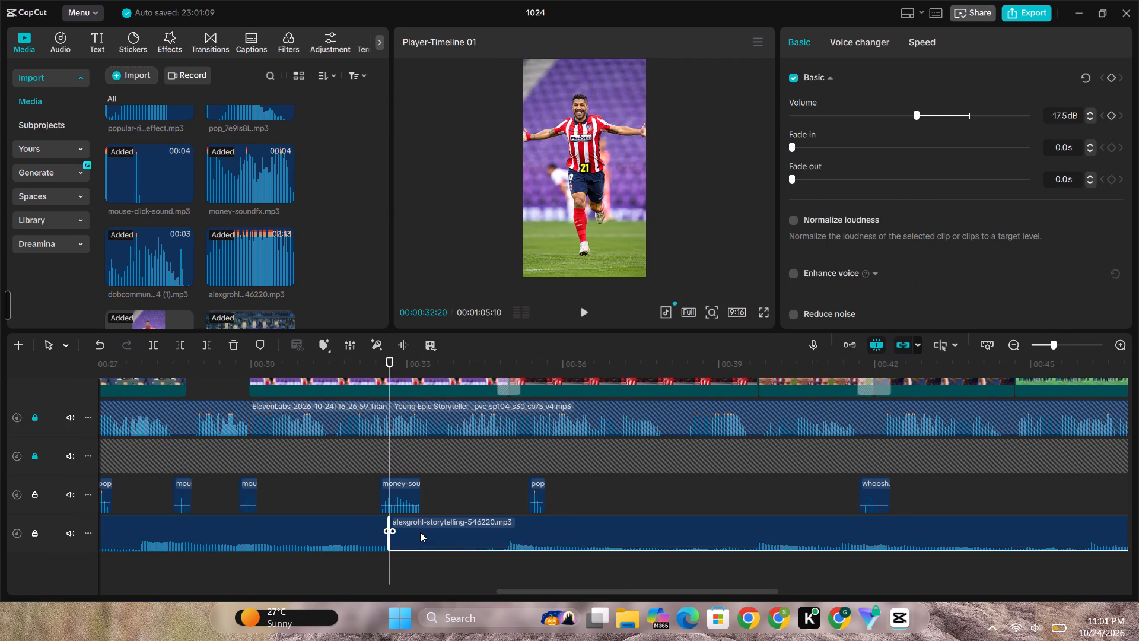
{"action": "left_click", "coordinate": [408, 532]}
{"action": "left_click_drag", "start_coordinate": [390, 521], "coordinate": [738, 538]}
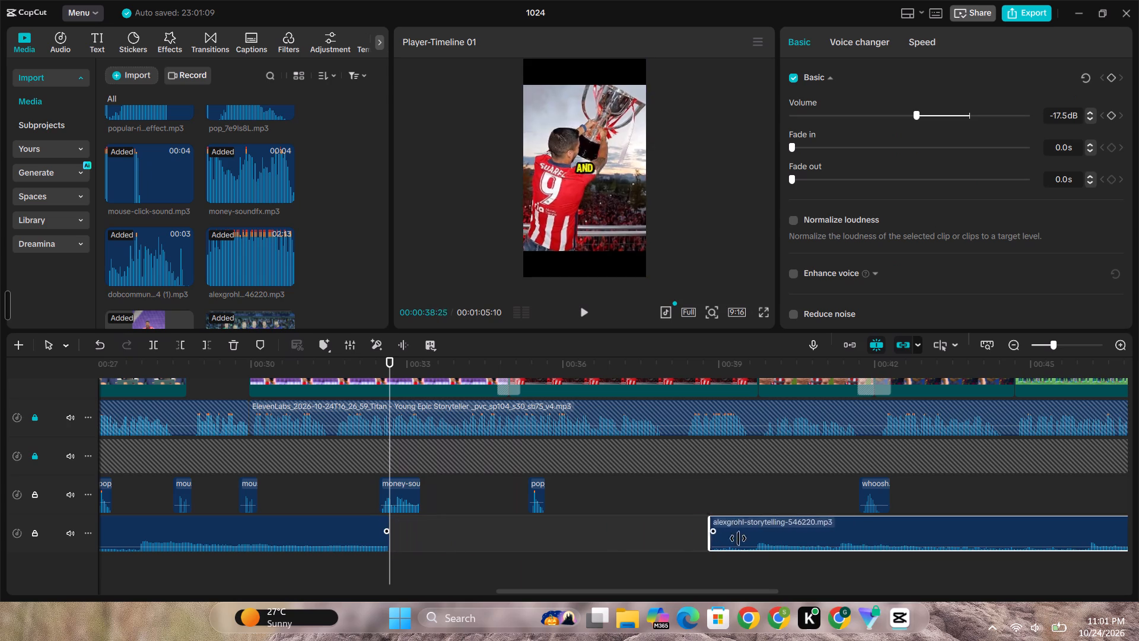
{"action": "left_click_drag", "start_coordinate": [738, 538], "coordinate": [755, 541]}
{"action": "left_click_drag", "start_coordinate": [801, 529], "coordinate": [438, 537]}
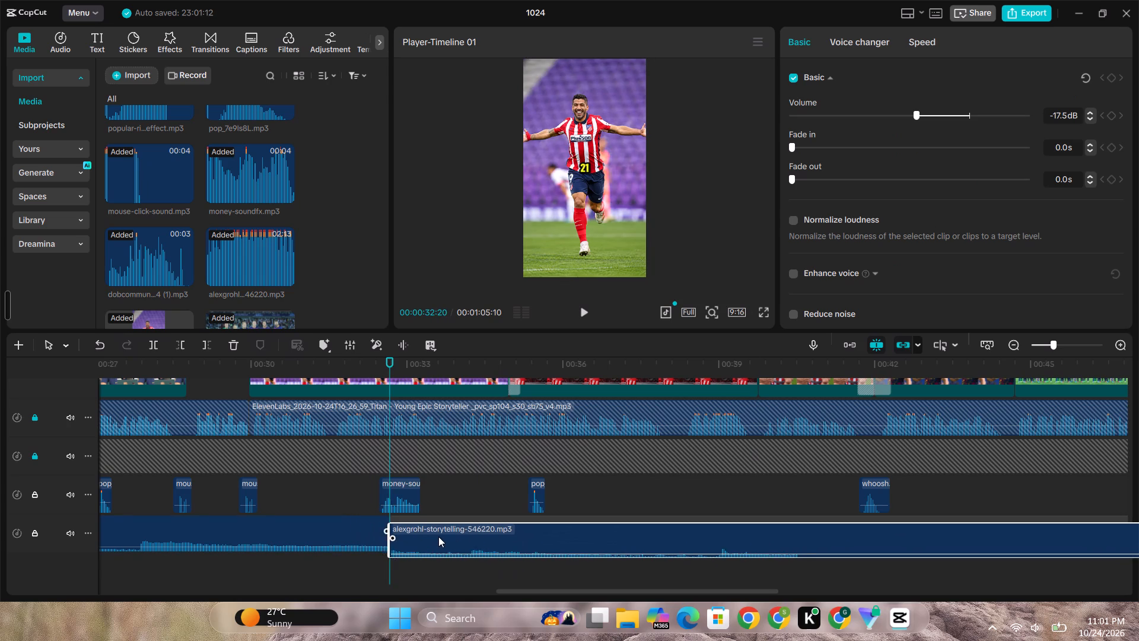
{"action": "left_click_drag", "start_coordinate": [438, 537], "coordinate": [434, 537]}
{"action": "left_click", "coordinate": [347, 580]}
{"action": "key", "text": "space"}
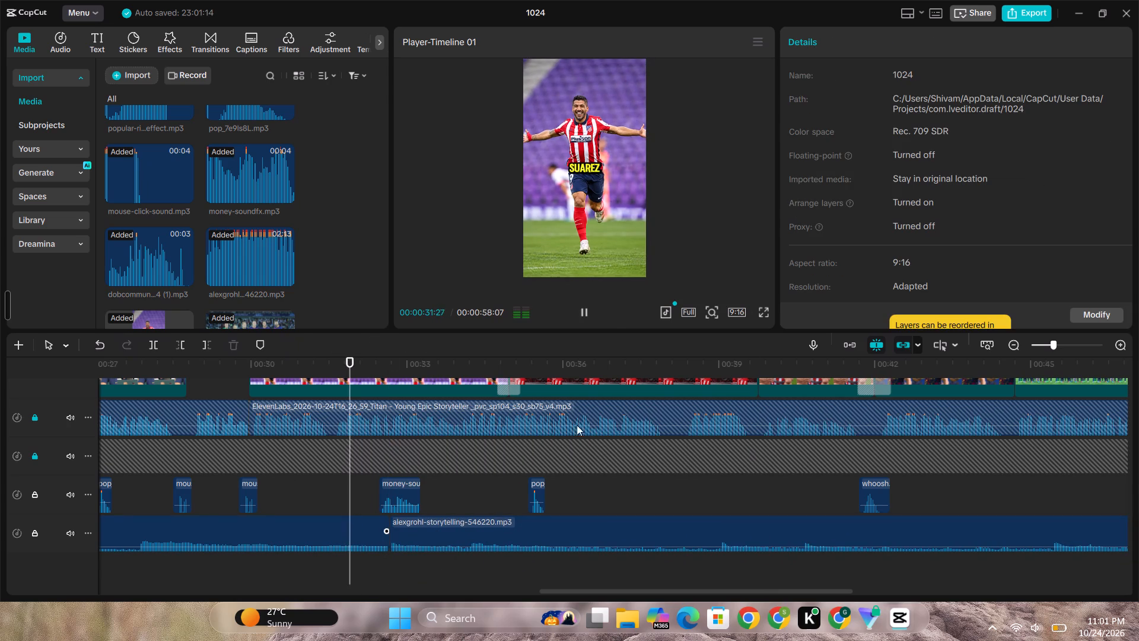
{"action": "double_click", "coordinate": [583, 315]}
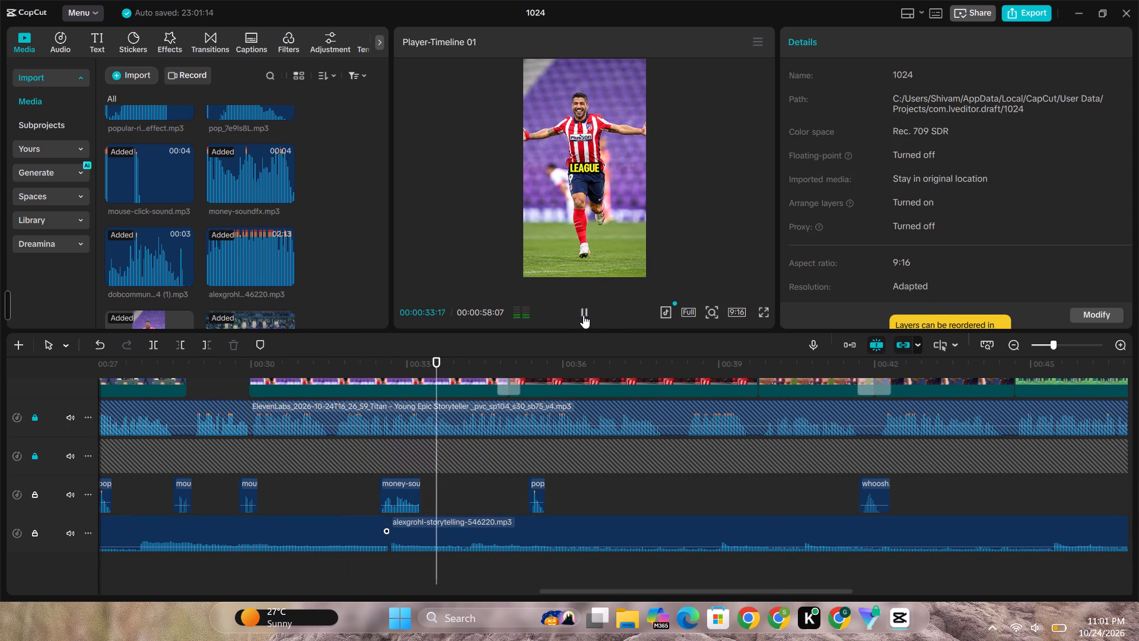
{"action": "left_click", "coordinate": [583, 315]}
Trim the end of the second music clip to the end of the last video clip at 00:00:48:29.
{"action": "left_click_drag", "start_coordinate": [696, 590], "coordinate": [917, 592]}
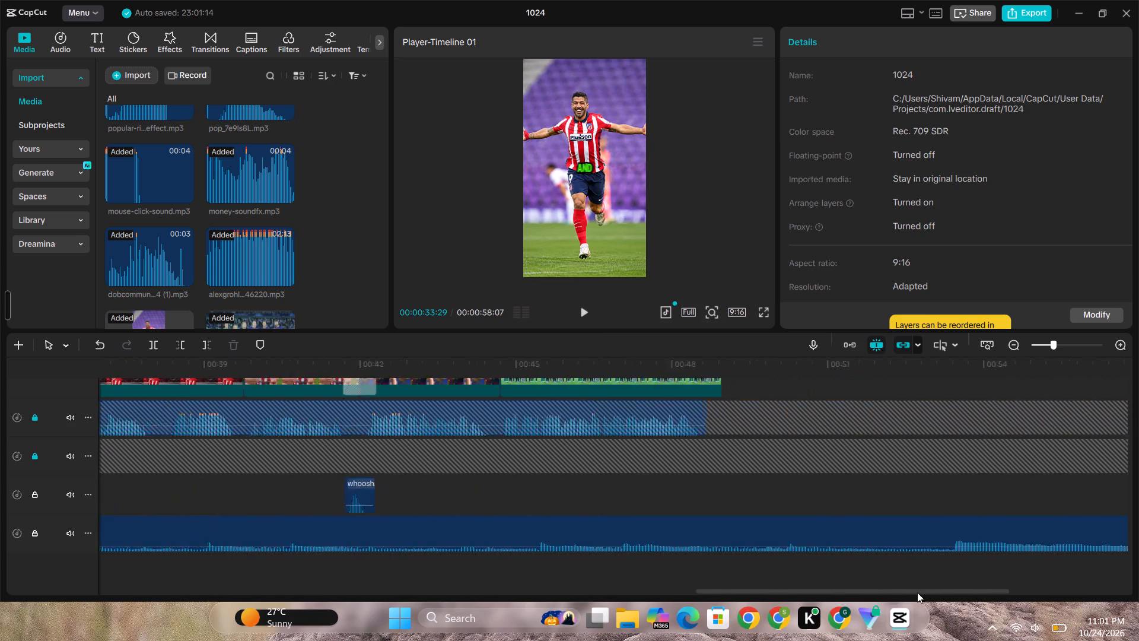
{"action": "left_click_drag", "start_coordinate": [917, 592], "coordinate": [1018, 596]}
{"action": "left_click_drag", "start_coordinate": [819, 522], "coordinate": [408, 532]}
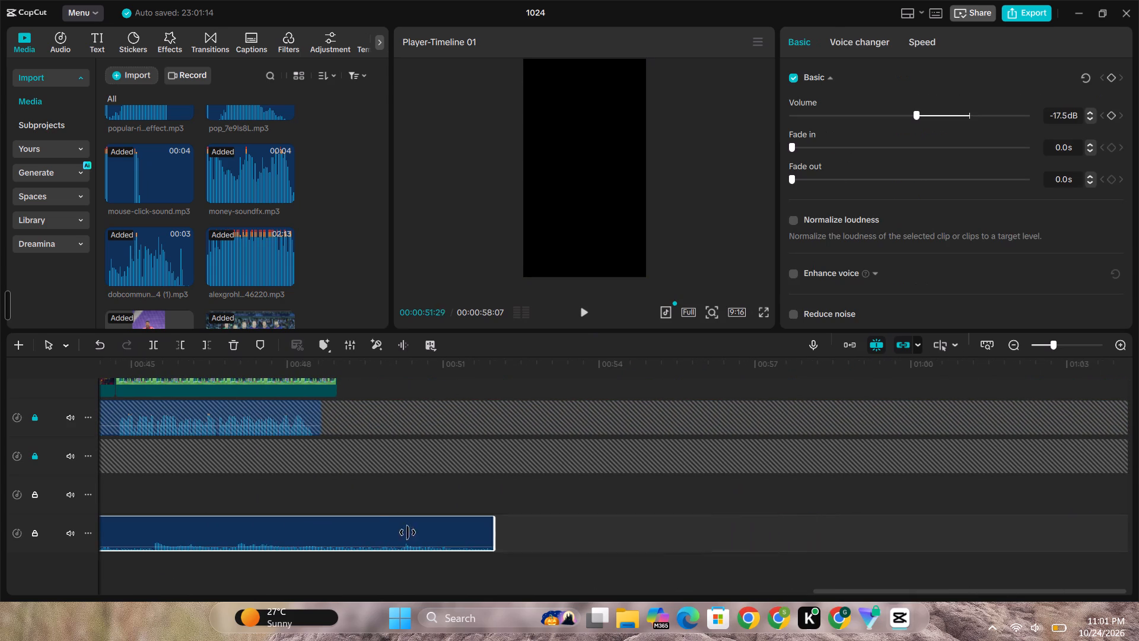
{"action": "left_click_drag", "start_coordinate": [408, 532], "coordinate": [335, 523]}
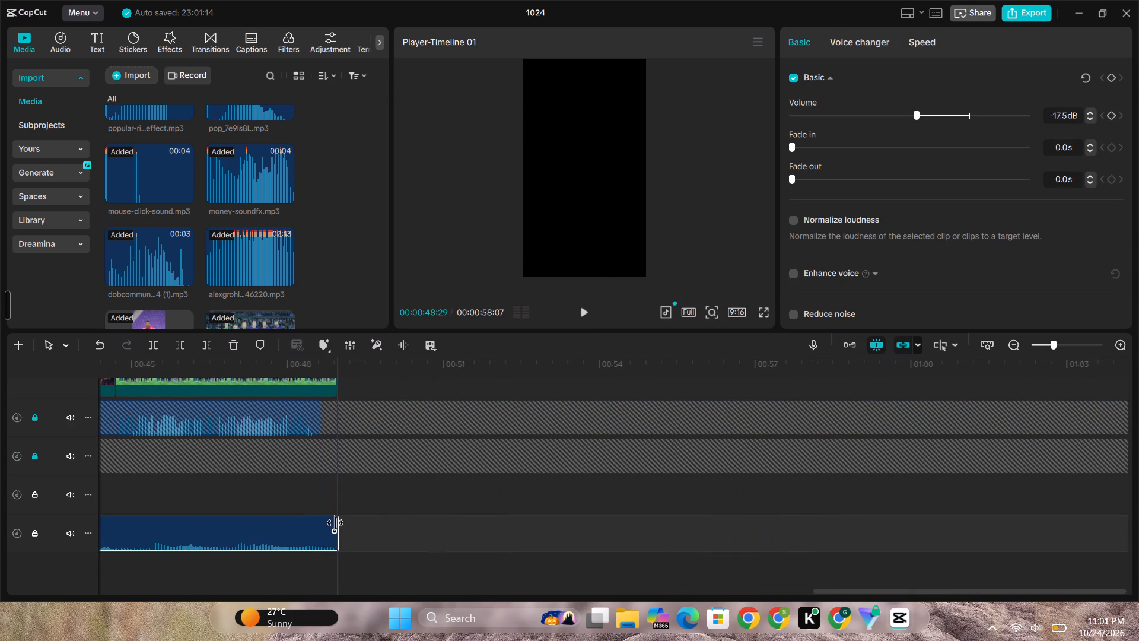
{"action": "left_click_drag", "start_coordinate": [335, 523], "coordinate": [335, 524]}
Lower the volume of both alexgrohl-storytelling-546220.mp3 music clips to -20.4 dB.
{"action": "left_click_drag", "start_coordinate": [864, 589], "coordinate": [125, 568]}
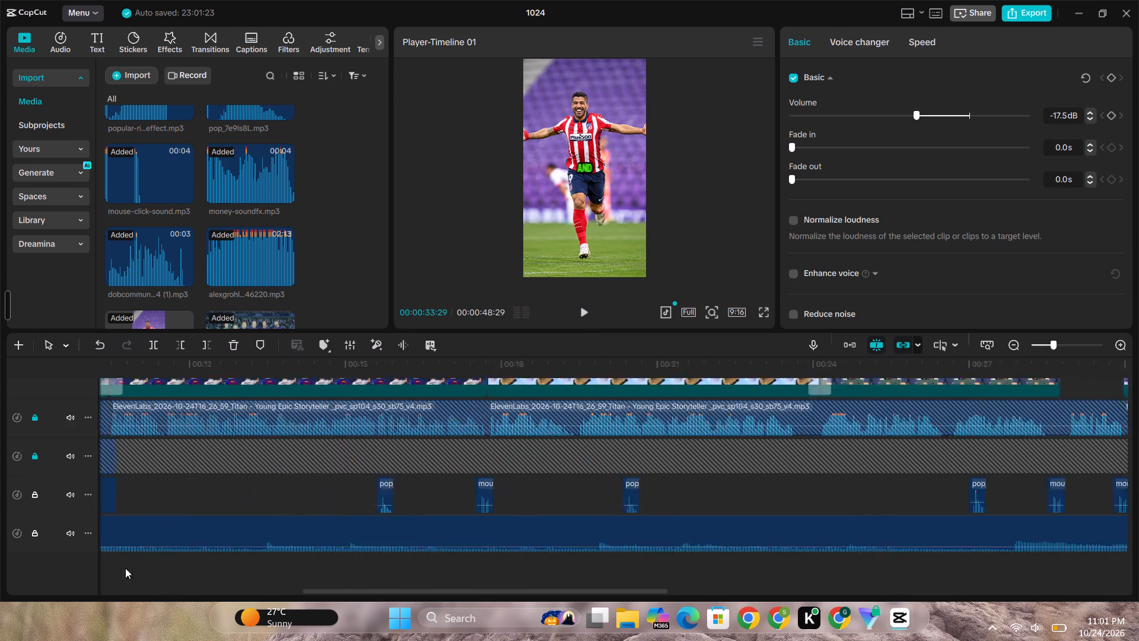
{"action": "left_click_drag", "start_coordinate": [125, 568], "coordinate": [4, 569]}
{"action": "left_click", "coordinate": [259, 516]}
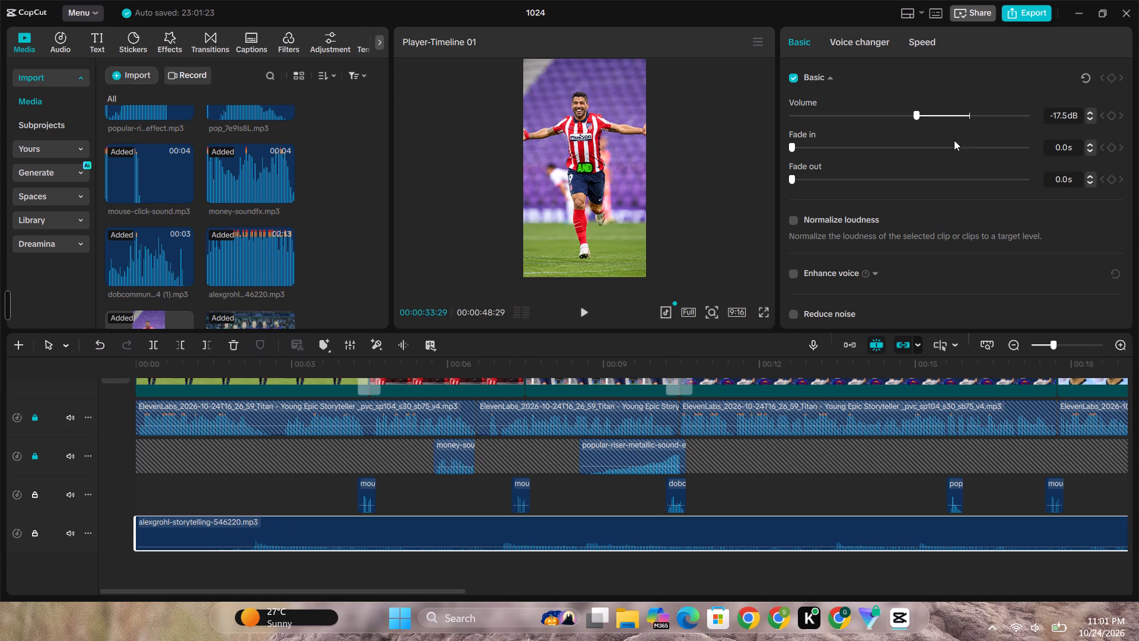
{"action": "left_click_drag", "start_coordinate": [914, 115], "coordinate": [907, 113]}
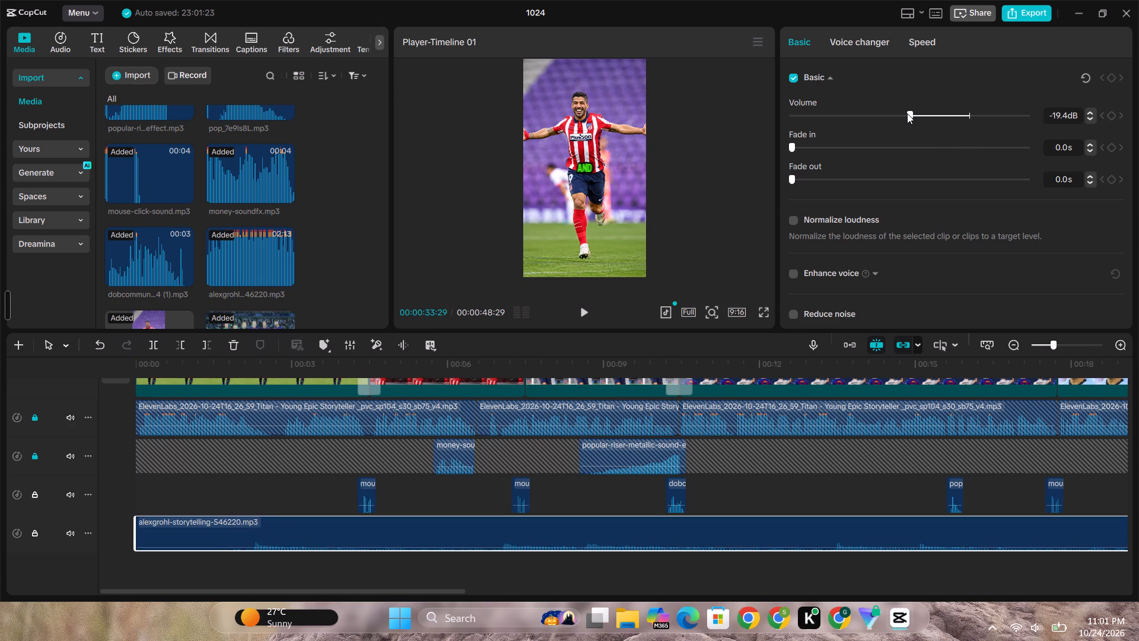
{"action": "left_click_drag", "start_coordinate": [907, 113], "coordinate": [905, 113]}
{"action": "left_click_drag", "start_coordinate": [388, 594], "coordinate": [840, 599]}
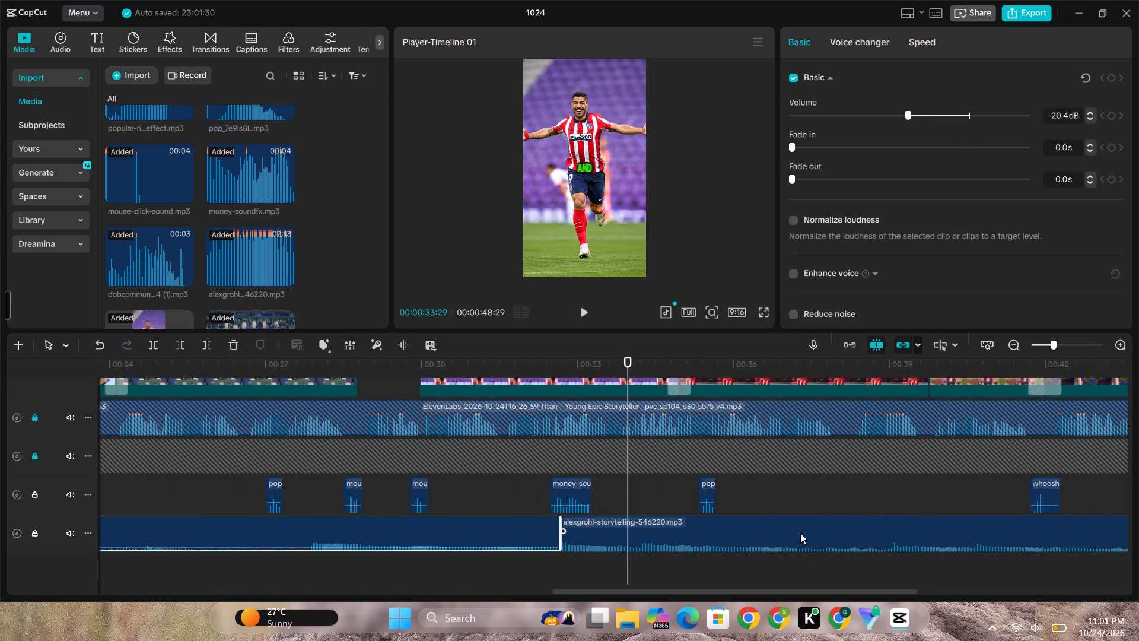
{"action": "left_click", "coordinate": [798, 537]}
{"action": "left_click_drag", "start_coordinate": [914, 113], "coordinate": [914, 112]}
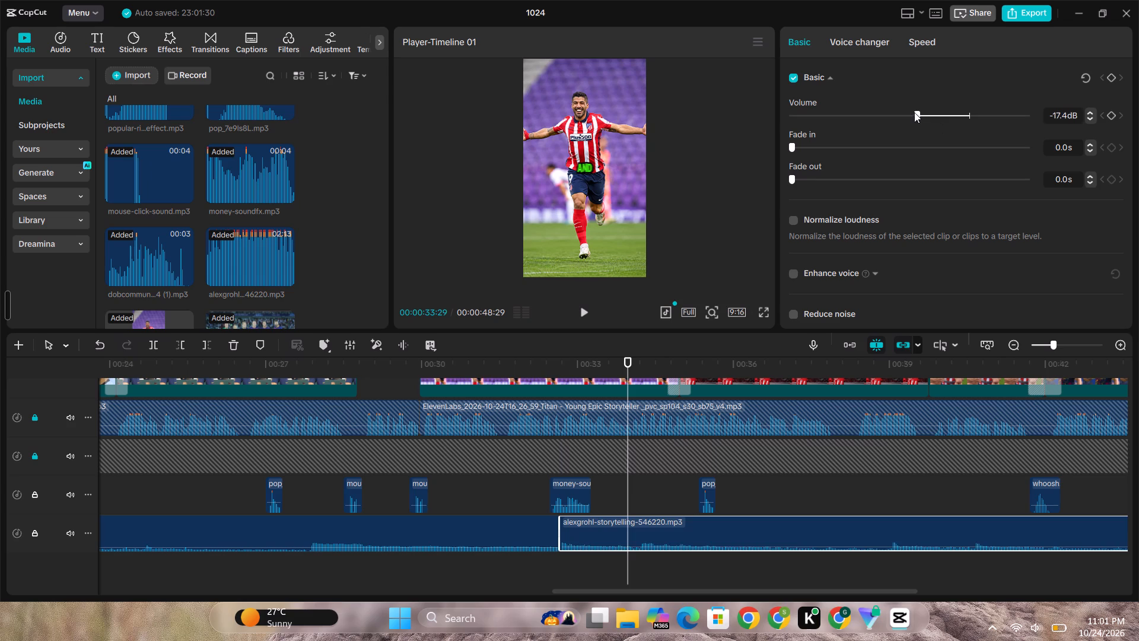
{"action": "left_click_drag", "start_coordinate": [914, 112], "coordinate": [905, 111]}
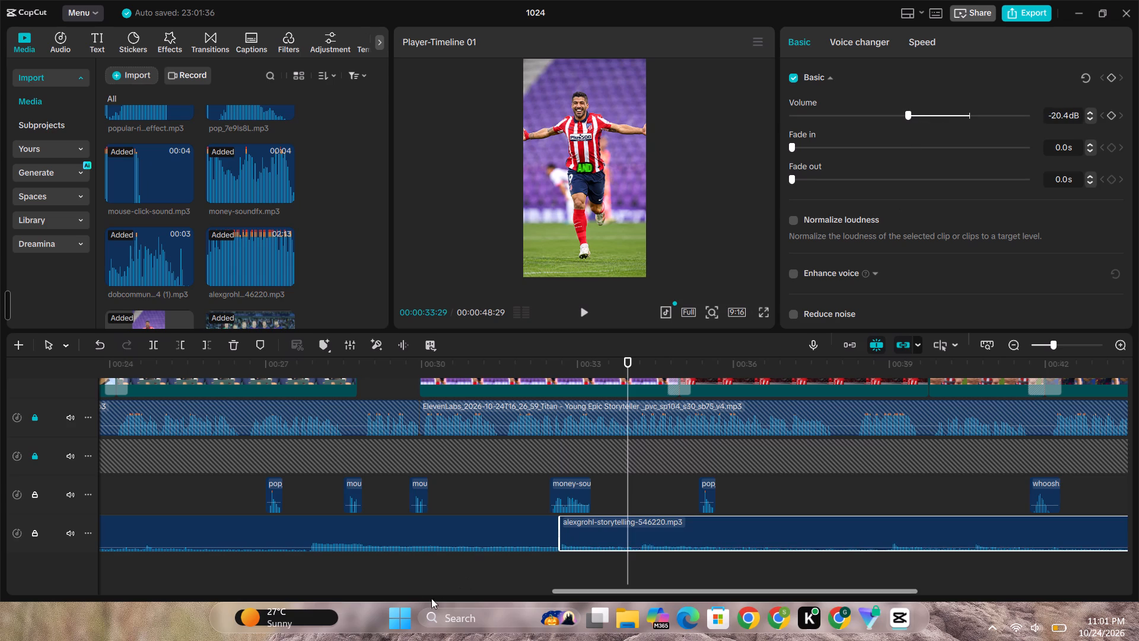
Lock the music, sound effects, main video and images.jpg overlay tracks.
{"action": "left_click", "coordinate": [35, 530]}
{"action": "left_click", "coordinate": [39, 498]}
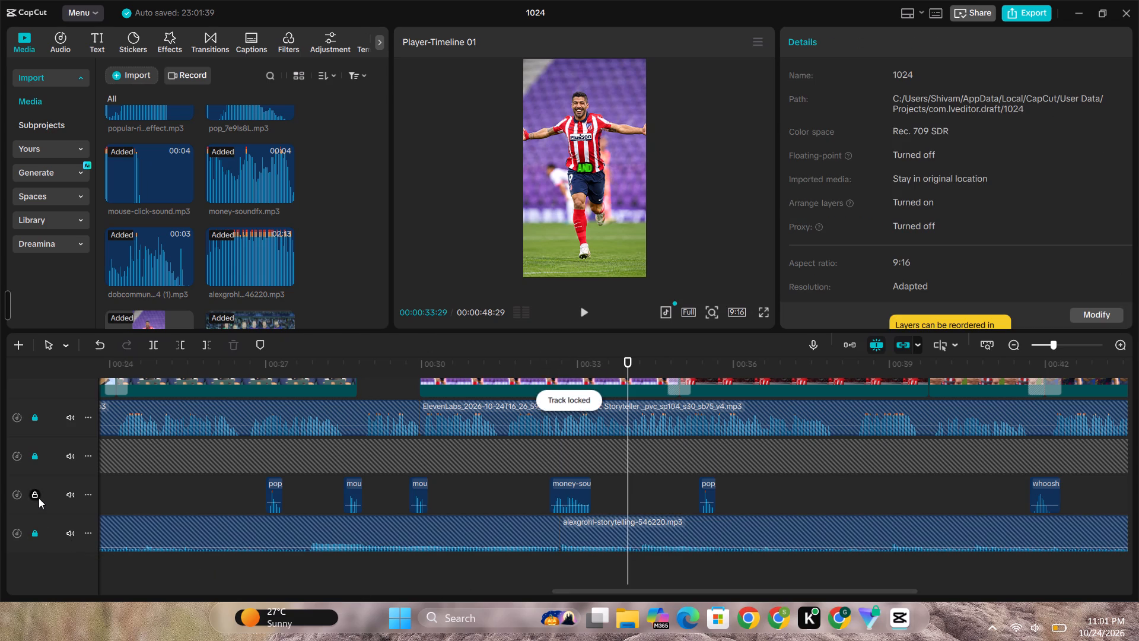
{"action": "scroll", "coordinate": [91, 472], "scroll_direction": "up", "scroll_amount": 4}
{"action": "scroll", "coordinate": [179, 462], "scroll_direction": "up", "scroll_amount": 4}
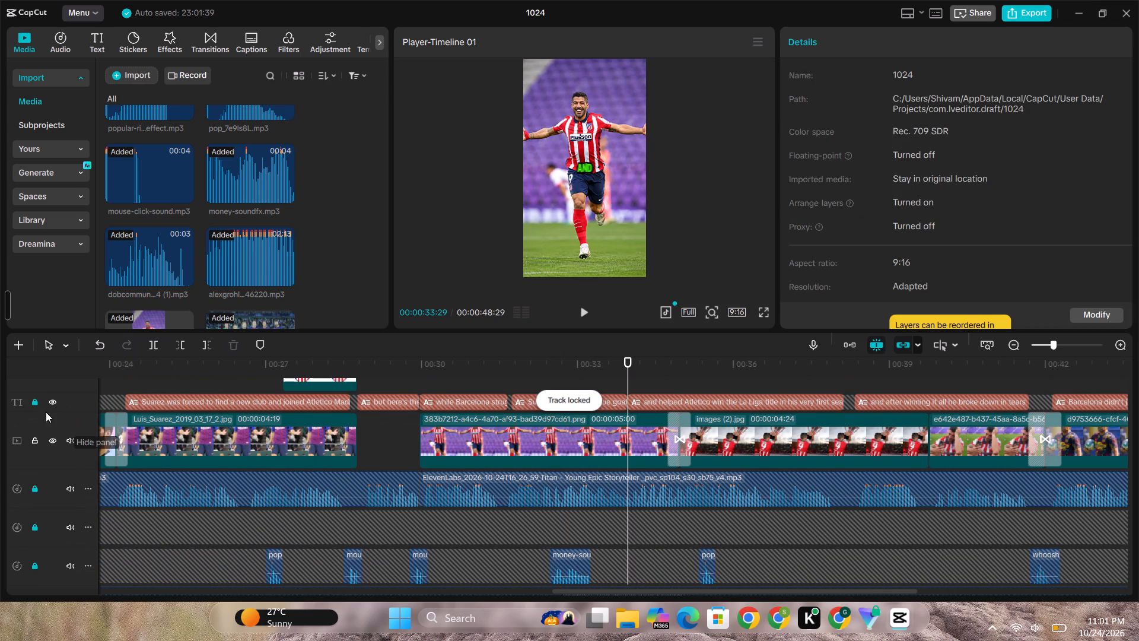
{"action": "left_click", "coordinate": [33, 440]}
{"action": "scroll", "coordinate": [152, 468], "scroll_direction": "up", "scroll_amount": 4}
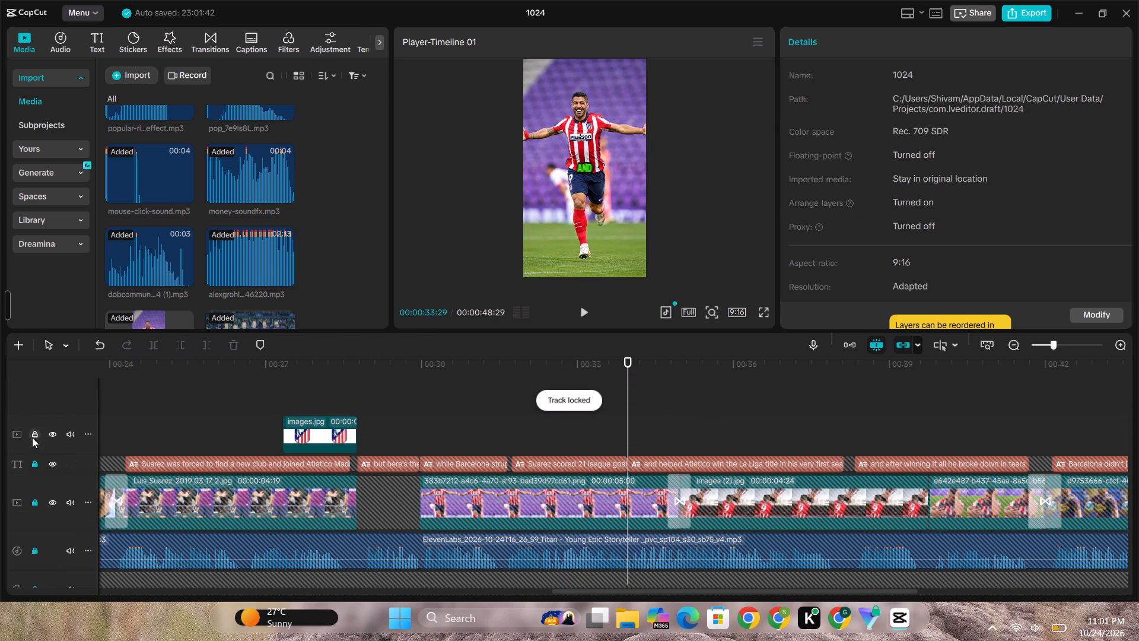
{"action": "left_click", "coordinate": [32, 437]}
{"action": "scroll", "coordinate": [414, 437], "scroll_direction": "up", "scroll_amount": 3}
Play the short in full screen from the beginning.
{"action": "left_click", "coordinate": [762, 316]}
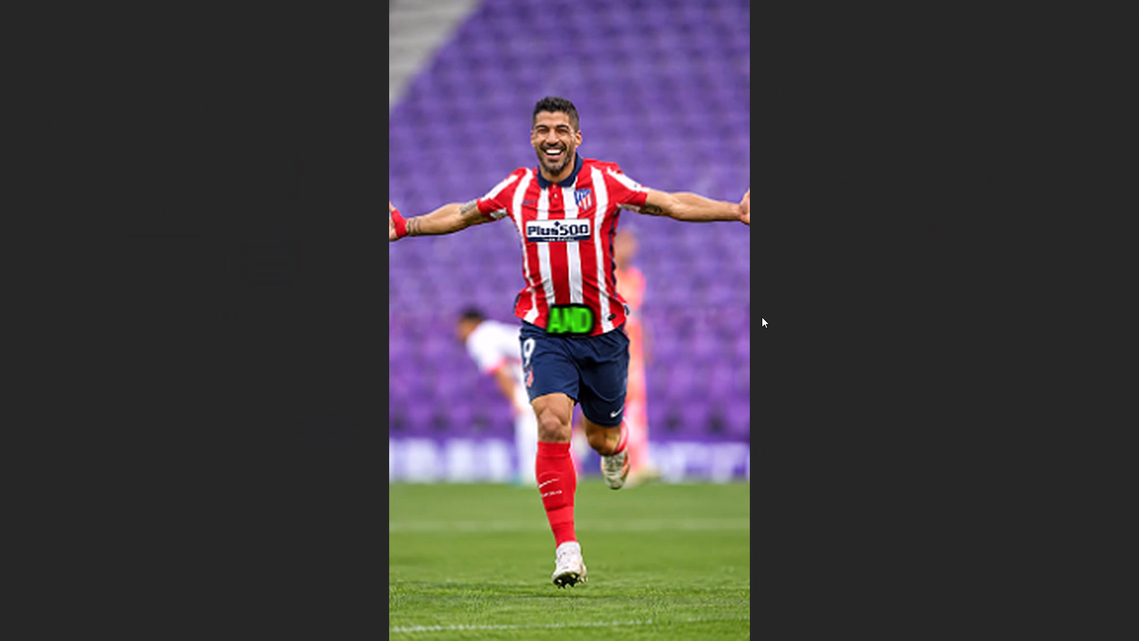
{"action": "left_click", "coordinate": [508, 576]}
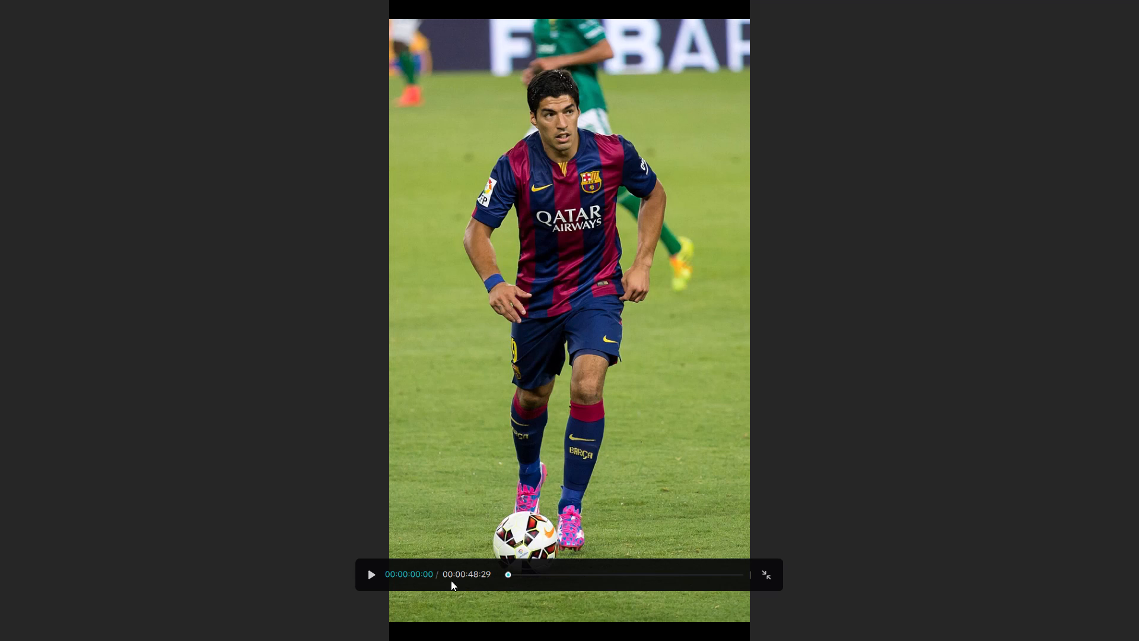
{"action": "left_click", "coordinate": [371, 576]}
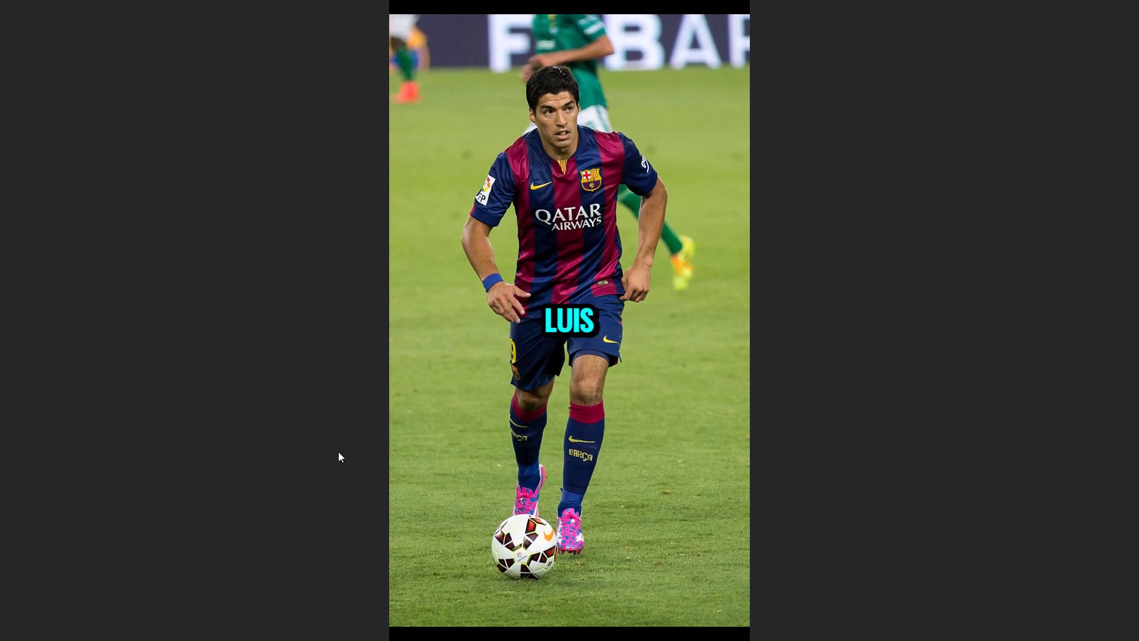
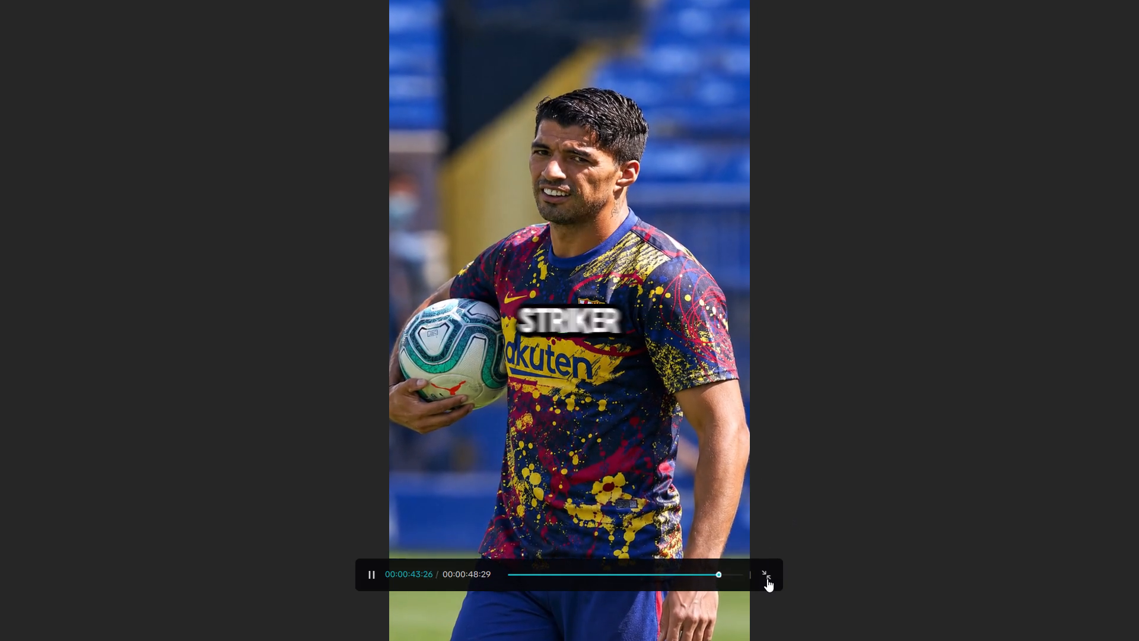
Leave the full-screen preview and export the short as 1024.mp4 to D:/Downloads in 1080P, H.264, at 30fps.
{"action": "left_click", "coordinate": [767, 578]}
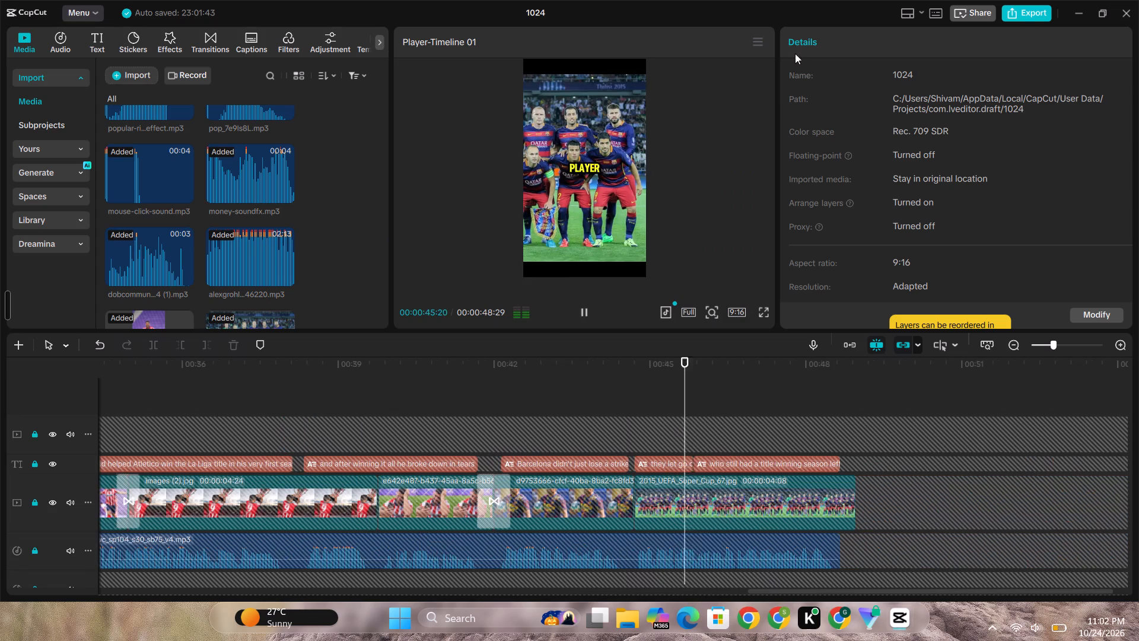
{"action": "left_click", "coordinate": [1027, 11]}
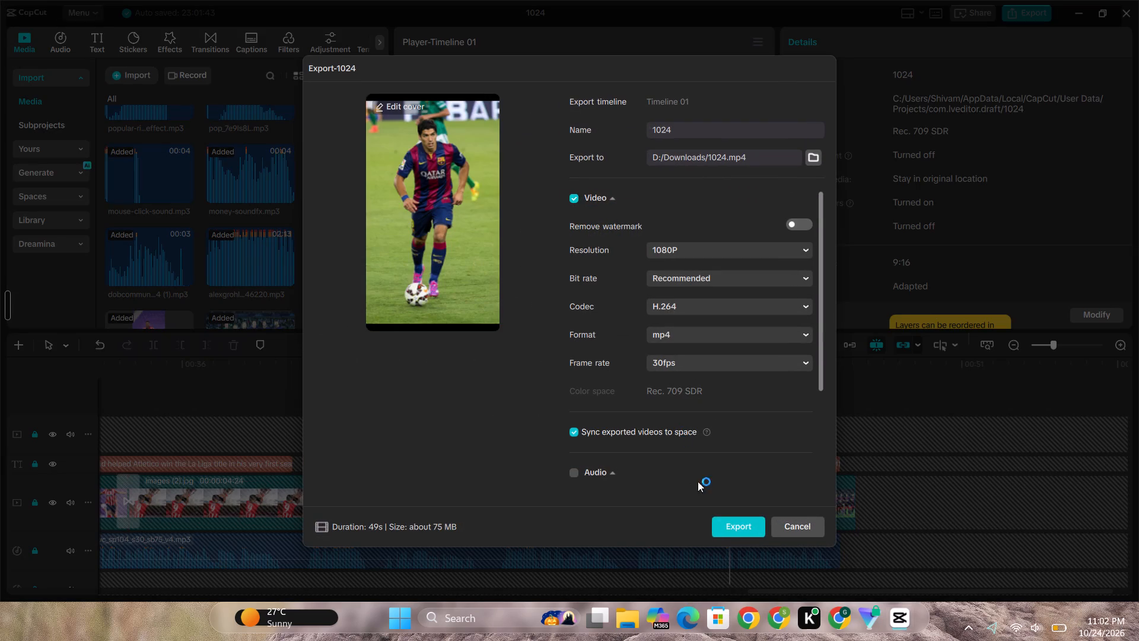
{"action": "left_click", "coordinate": [733, 532]}
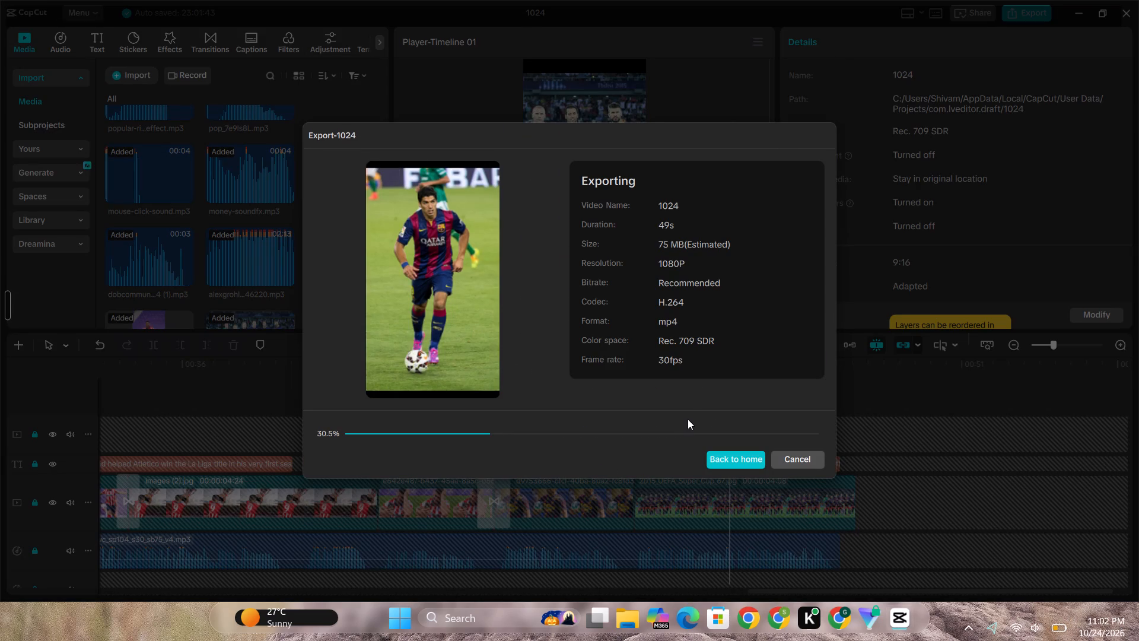